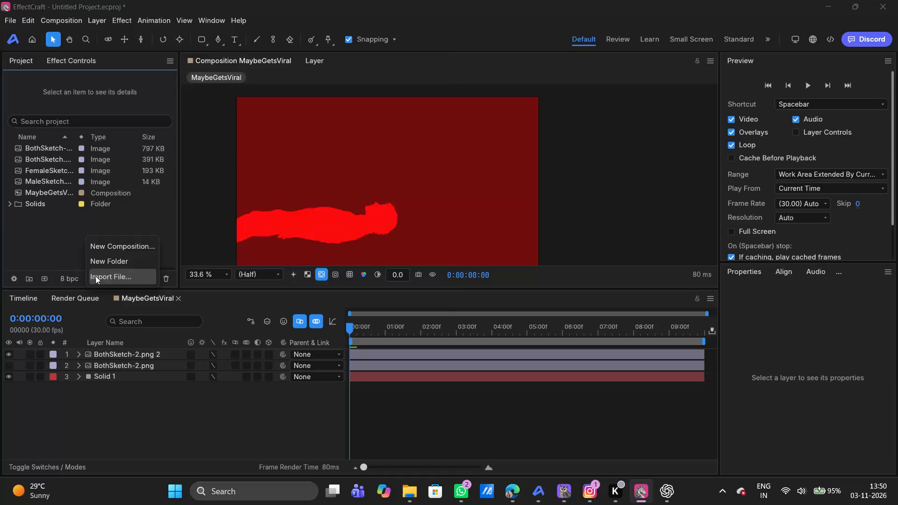
# Import the Shama jo bujhi video from the Begana folder into the project.
pyautogui.click(141, 177)
pyautogui.scroll(-2, 141, 177)
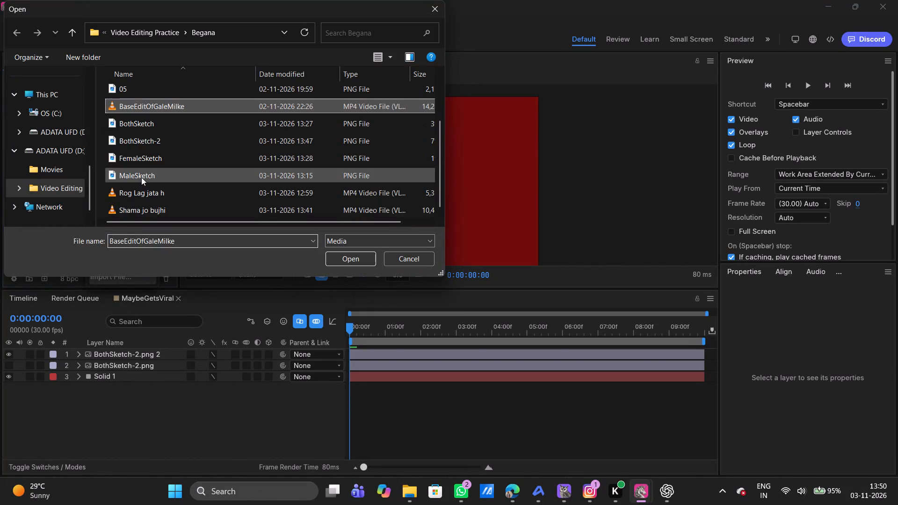
pyautogui.scroll(-2, 141, 177)
pyautogui.click(133, 211)
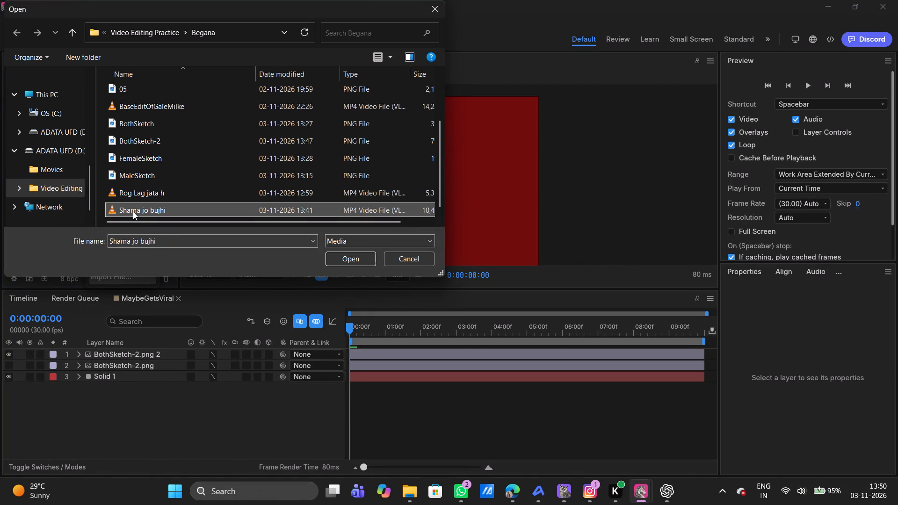
pyautogui.press('Return')
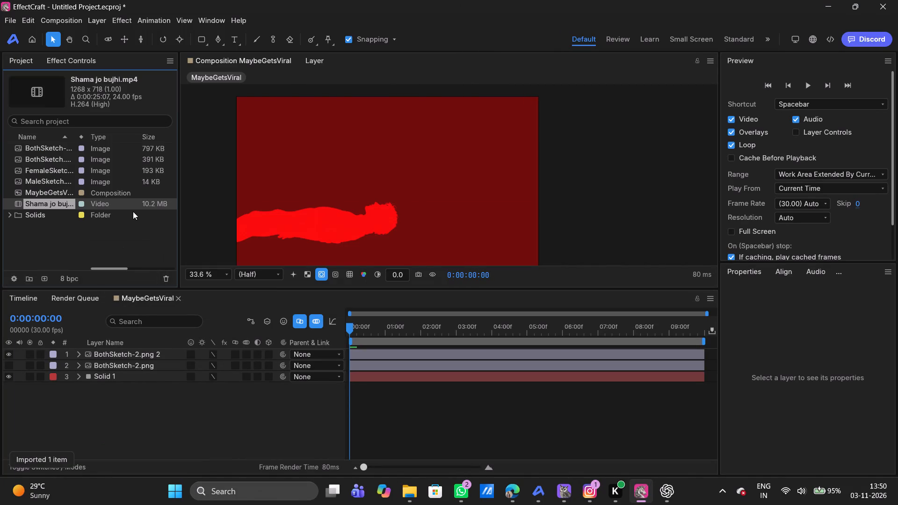
# Add Shama jo bujhi.mp4 to the MaybeGetsViral timeline below Solid 1 and turn off the layer's video visibility.
pyautogui.moveTo(51, 203); pyautogui.dragTo(60, 420)
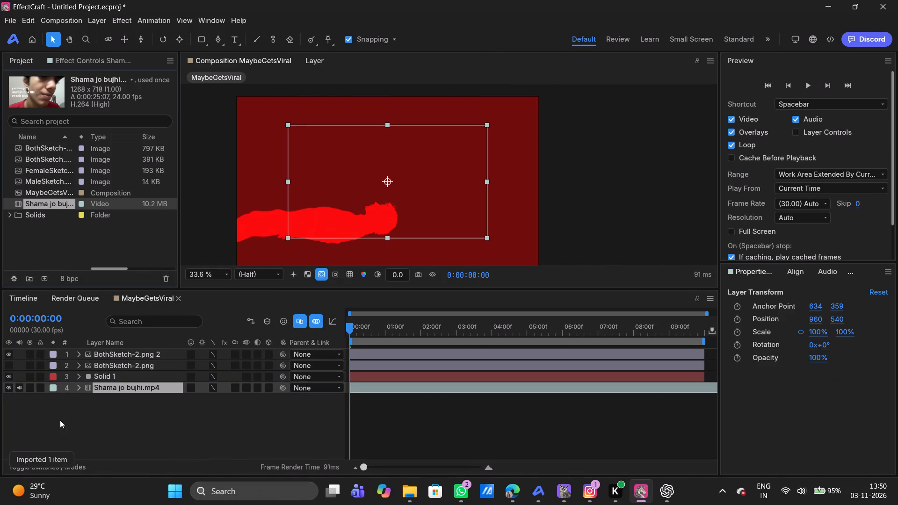
pyautogui.click(9, 389)
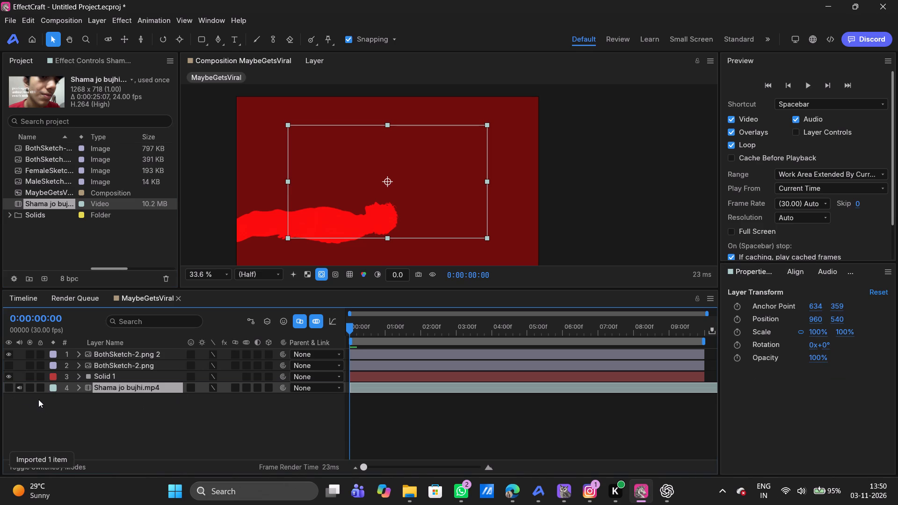
# Play the composition with the whole frame fitted in the viewer, and find where the added video's audio should start.
pyautogui.click(397, 426)
pyautogui.press('space')
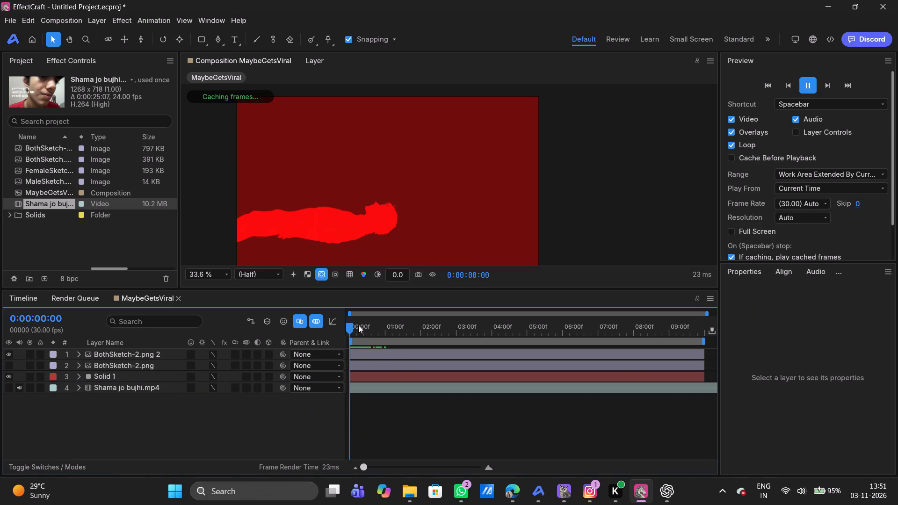
pyautogui.click(219, 271)
pyautogui.click(198, 91)
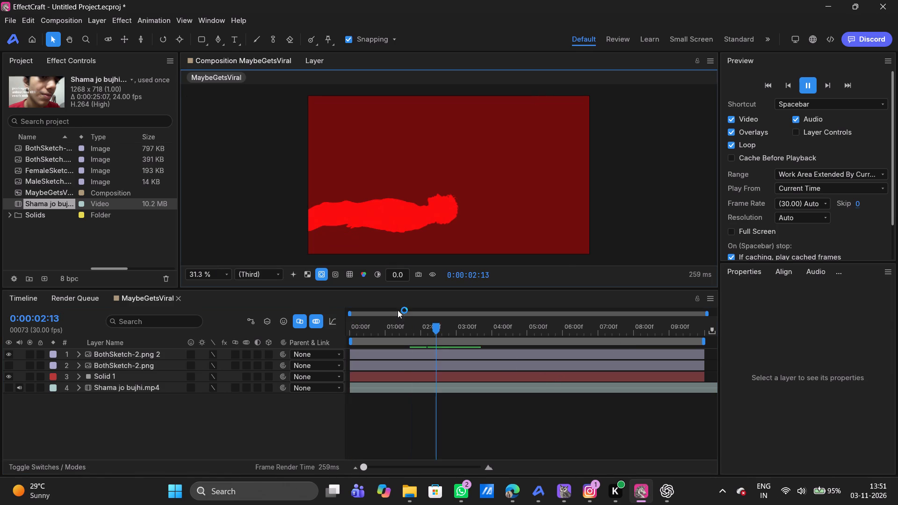
pyautogui.click(404, 330)
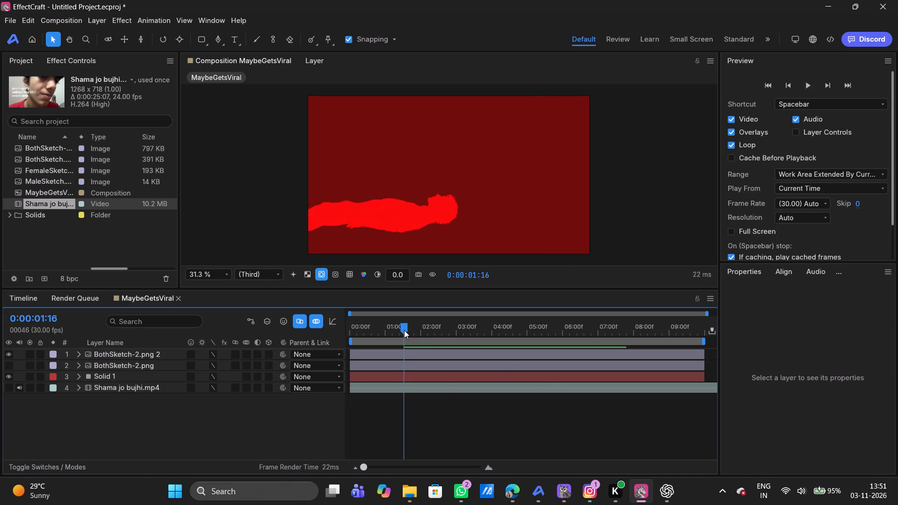
pyautogui.press('space')
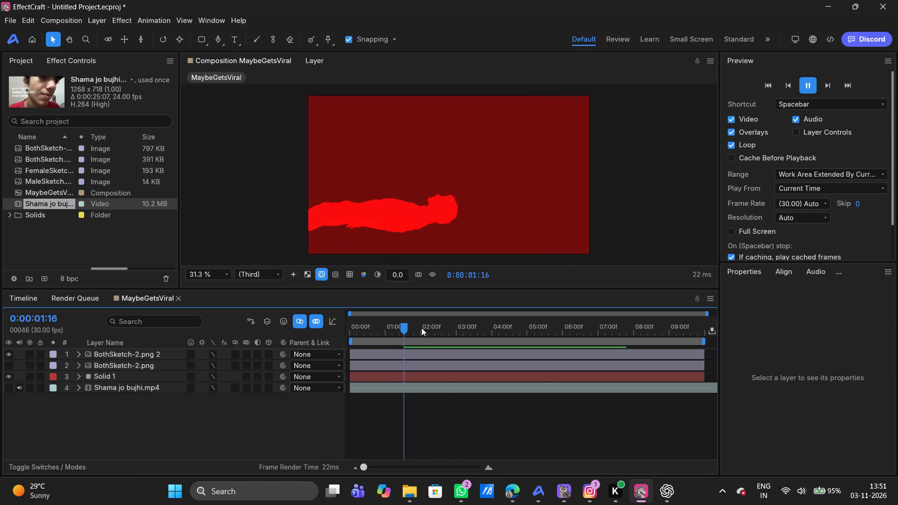
pyautogui.press('space')
pyautogui.press('space')
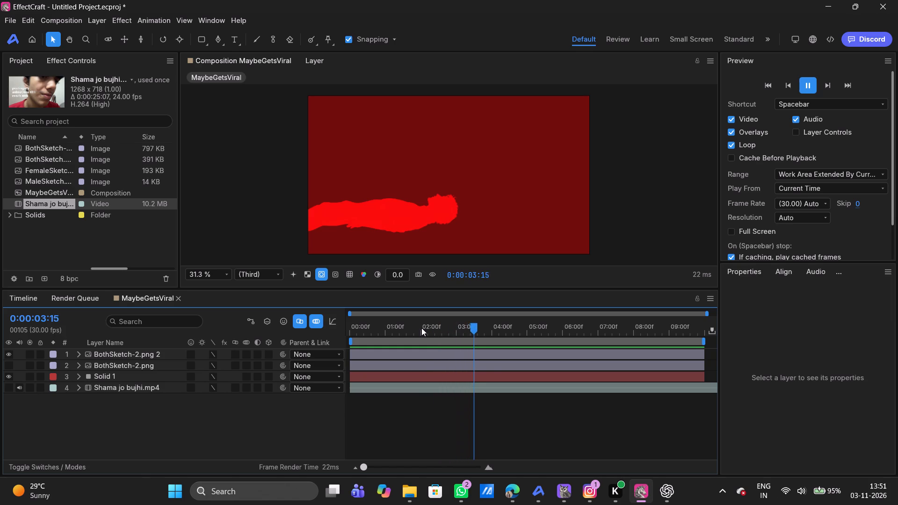
pyautogui.press('space')
# Trim the start of the Shama jo bujhi.mp4 layer at 0:00:03:20 and move the layer to begin at 0:00:00:00.
pyautogui.click(508, 392)
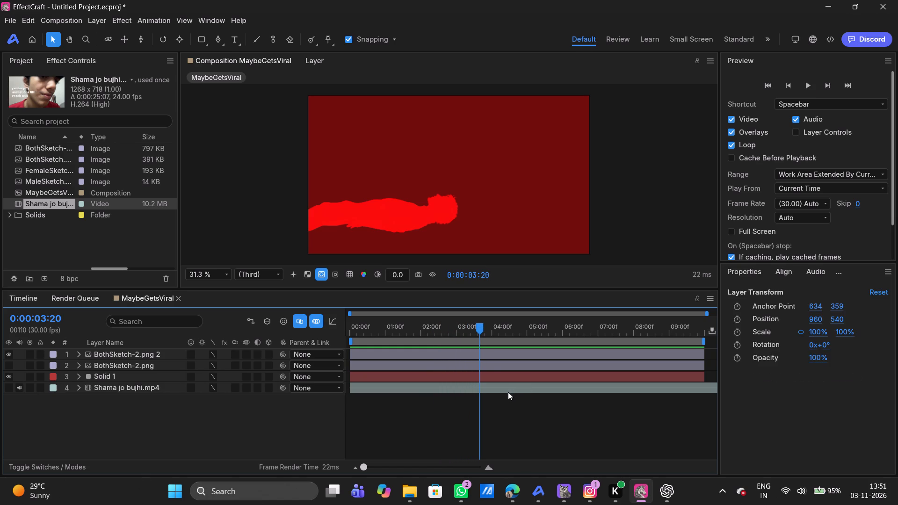
pyautogui.hotkey('alt', '[')
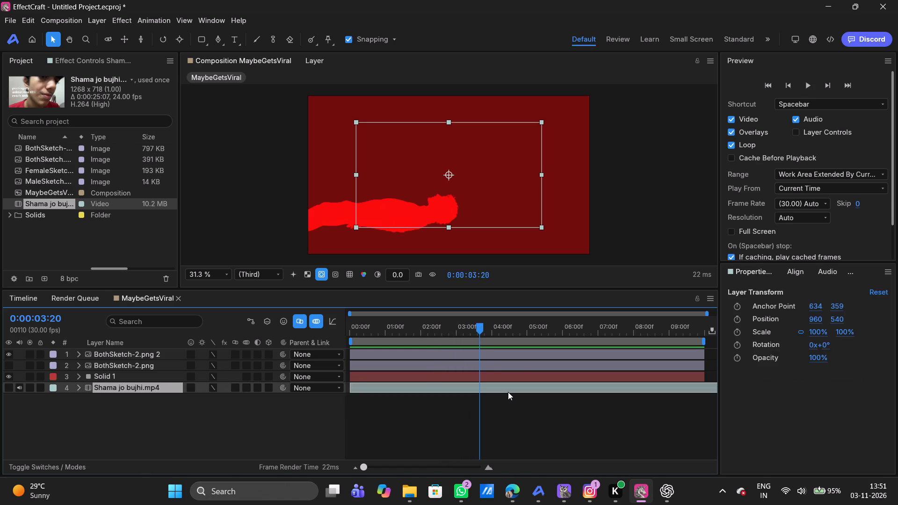
pyautogui.moveTo(523, 387); pyautogui.dragTo(389, 392)
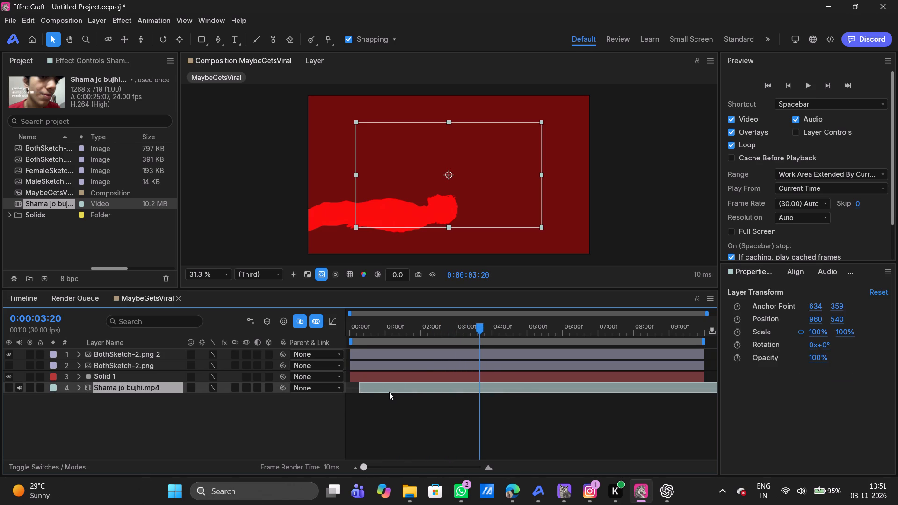
pyautogui.moveTo(389, 392); pyautogui.dragTo(393, 390)
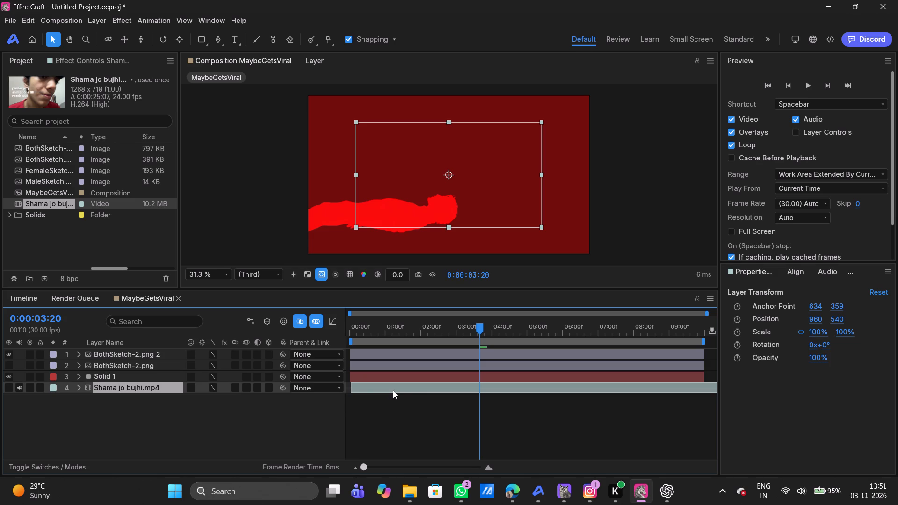
pyautogui.moveTo(393, 390); pyautogui.dragTo(391, 390)
# Play the composition from 0:00:00:00 to check the trimmed video layer, and return the playhead to the start.
pyautogui.click(358, 329)
pyautogui.moveTo(358, 329); pyautogui.dragTo(316, 329)
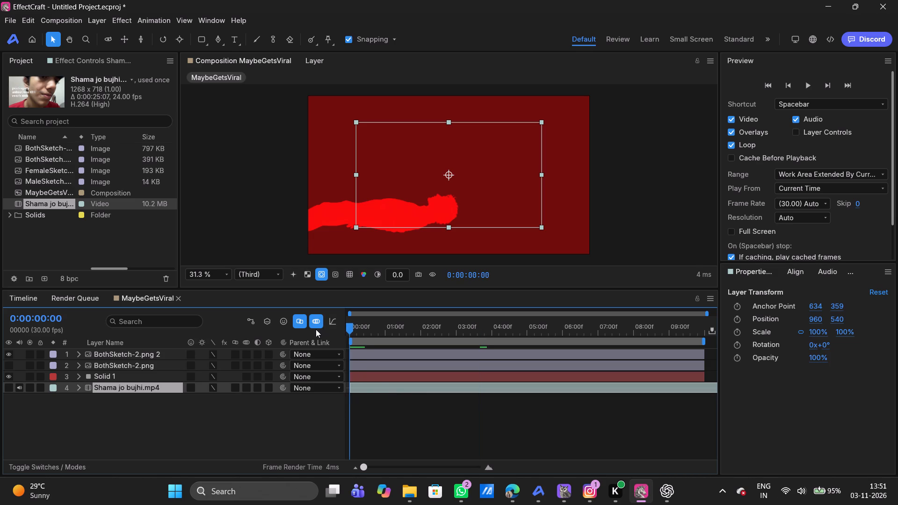
pyautogui.moveTo(316, 329); pyautogui.dragTo(315, 330)
pyautogui.click(389, 424)
pyautogui.press('space')
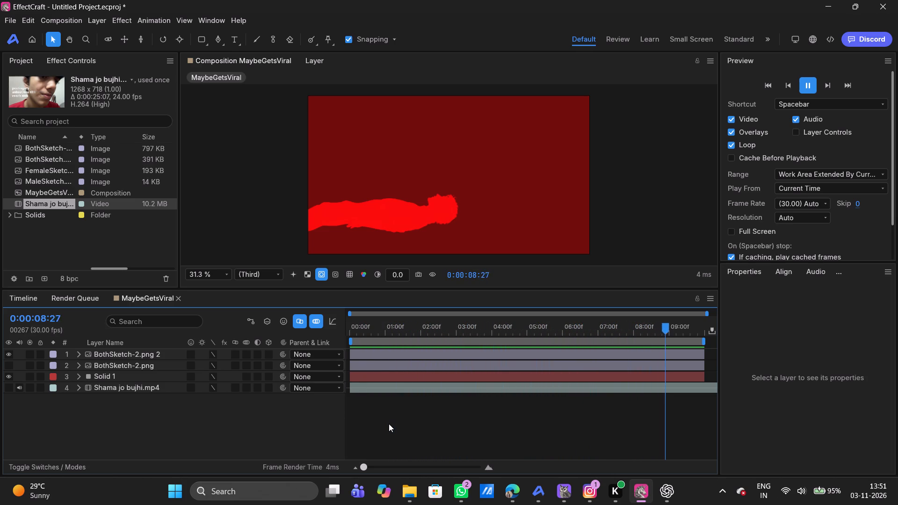
pyautogui.press('space')
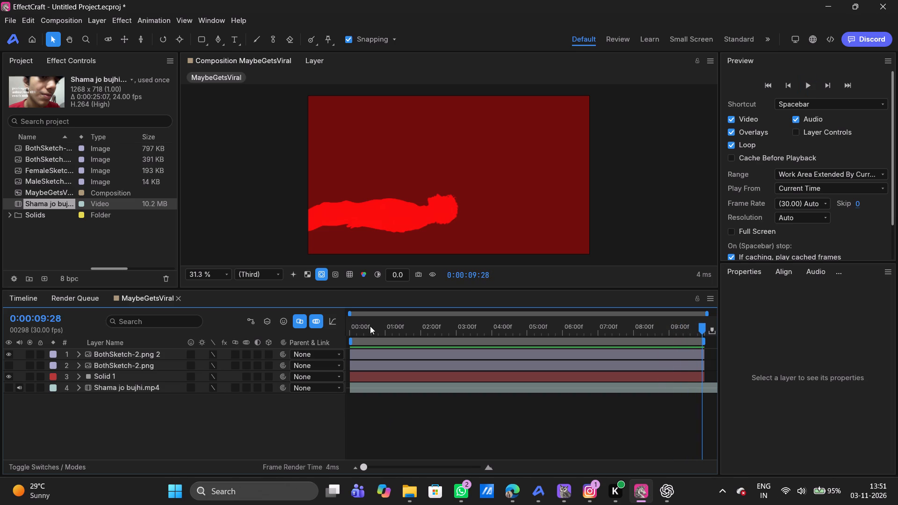
pyautogui.click(370, 328)
pyautogui.moveTo(370, 328); pyautogui.dragTo(321, 328)
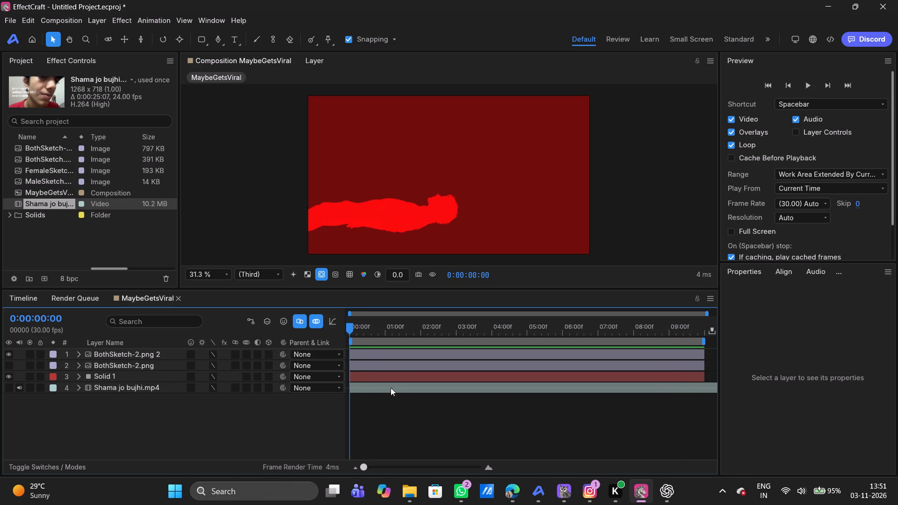
# Rename the BothSketch-2.png 2 layer as Men.
pyautogui.click(376, 387)
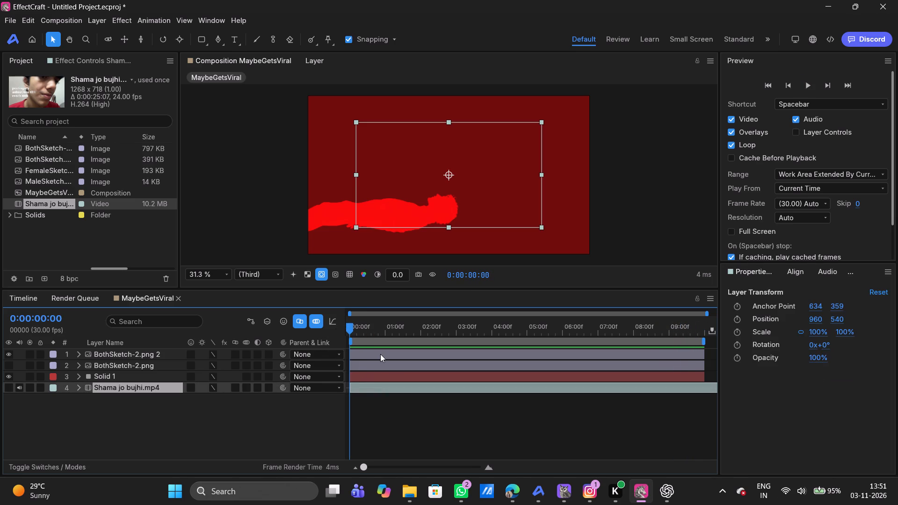
pyautogui.click(383, 353)
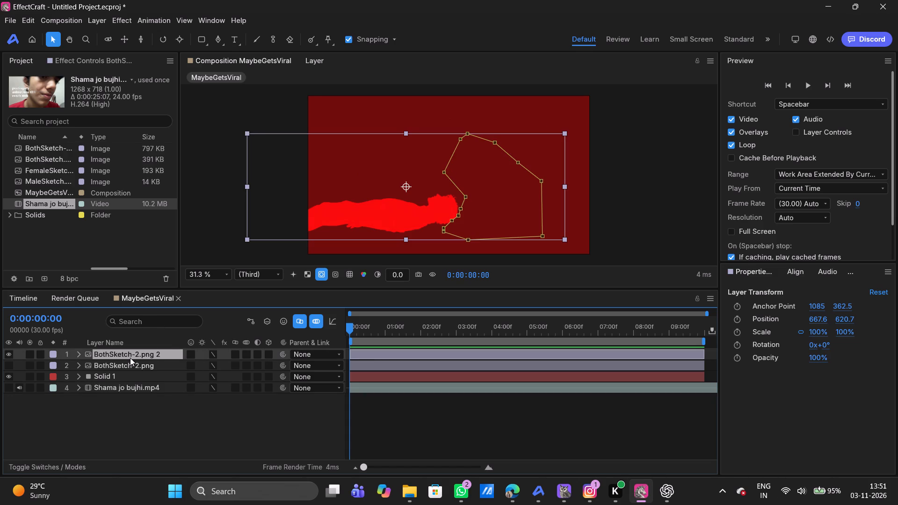
pyautogui.press('Return')
pyautogui.press('BackSpace')
pyautogui.write('Men')
pyautogui.press('Return')
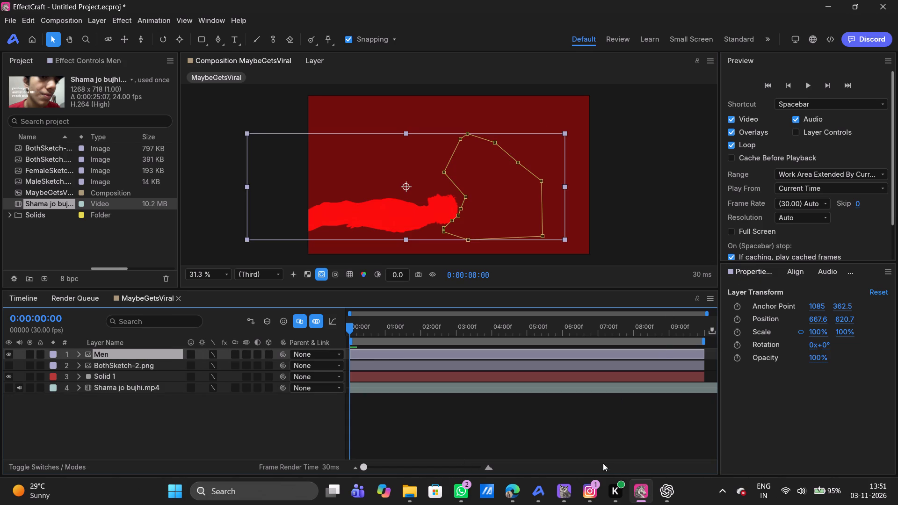
# Switch to Microsoft Edge, watch part of the Sketch Logo Reveal Animation tutorial's scribble section, and return to EffectCraft.
pyautogui.click(514, 491)
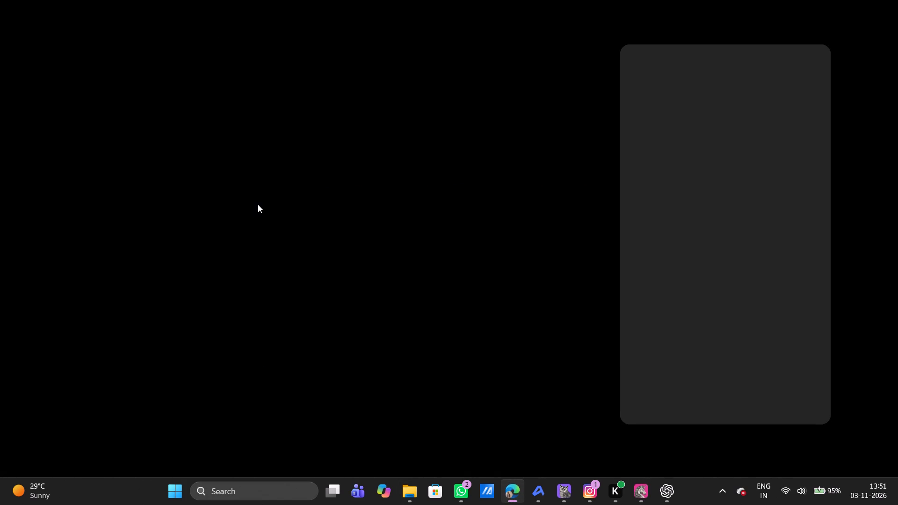
pyautogui.click(376, 0)
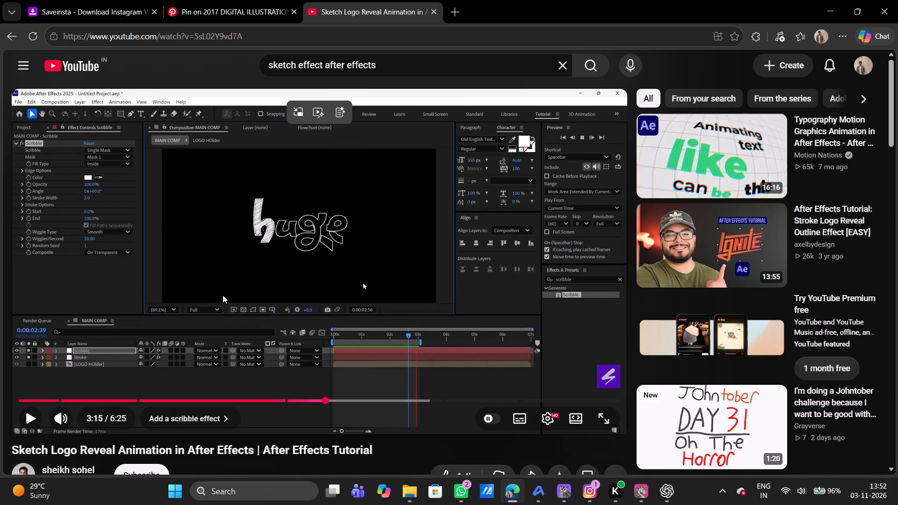
pyautogui.click(224, 296)
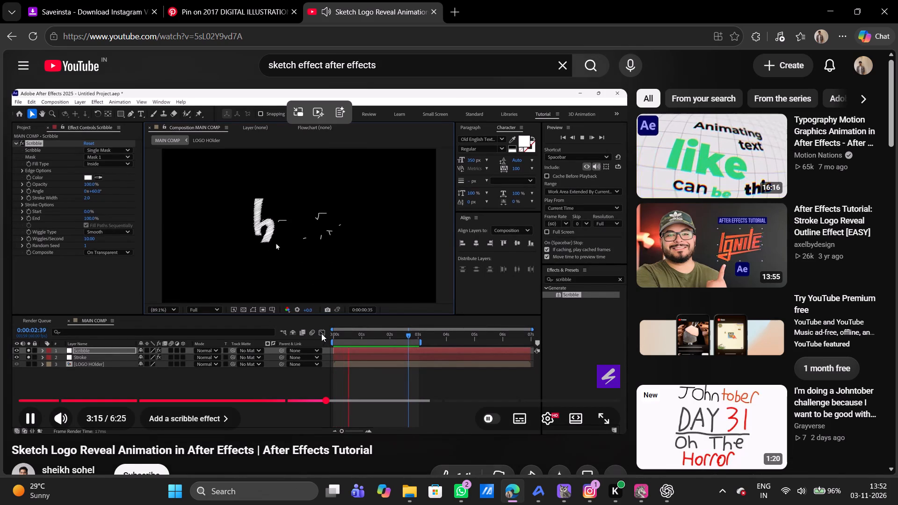
pyautogui.click(277, 339)
pyautogui.hotkey('alt', 'Tab')
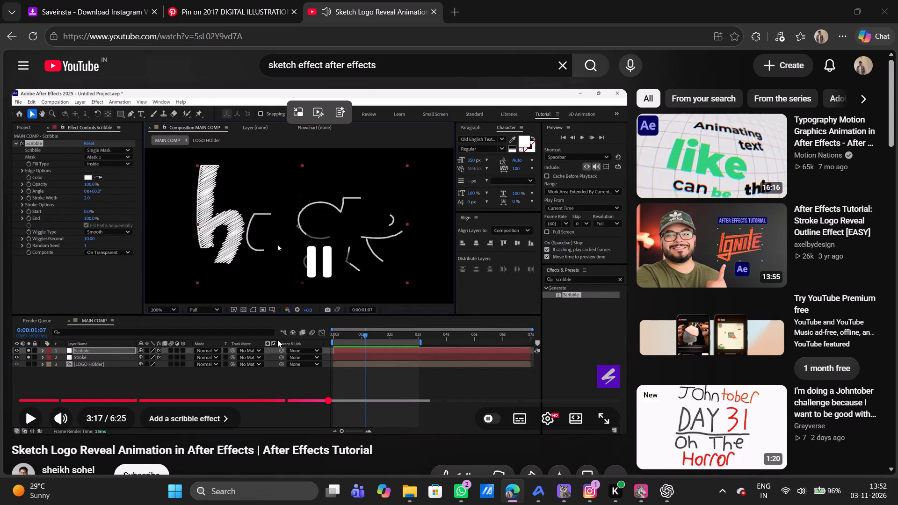
pyautogui.hotkey('alt', 'Tab')
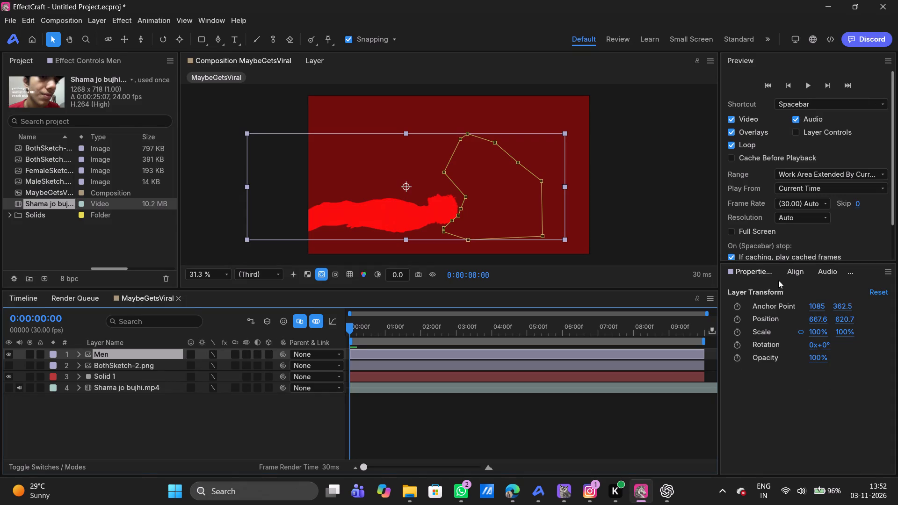
# Search the effects for "scr" and apply the Scribble effect to the Men layer.
pyautogui.click(834, 272)
pyautogui.click(849, 273)
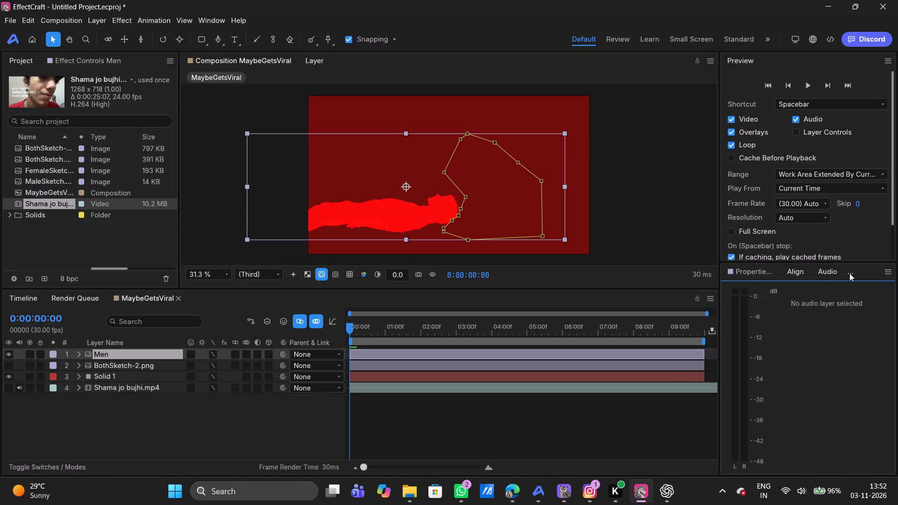
pyautogui.click(828, 290)
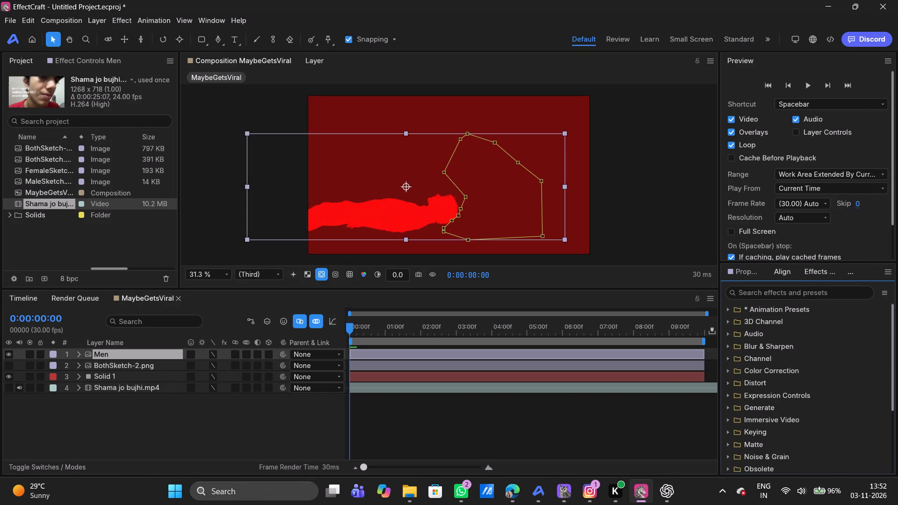
pyautogui.click(761, 291)
pyautogui.write('scr')
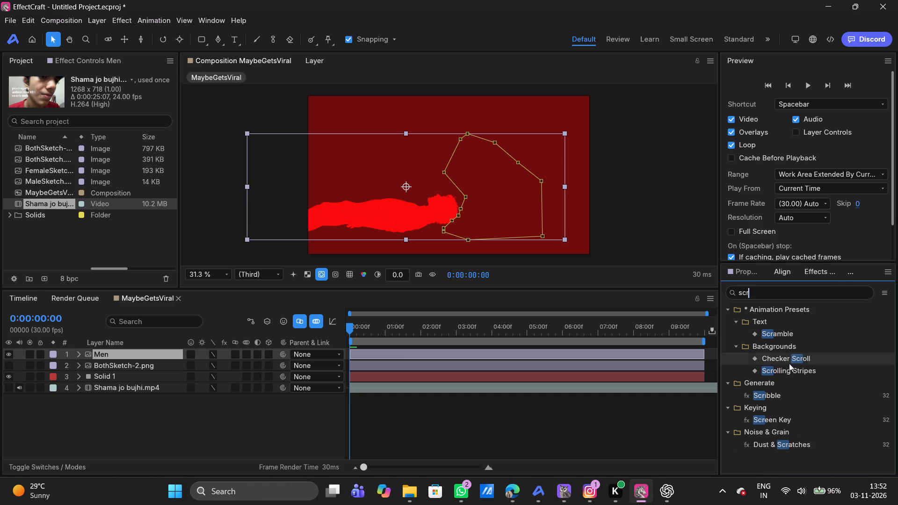
pyautogui.moveTo(770, 391); pyautogui.dragTo(448, 368)
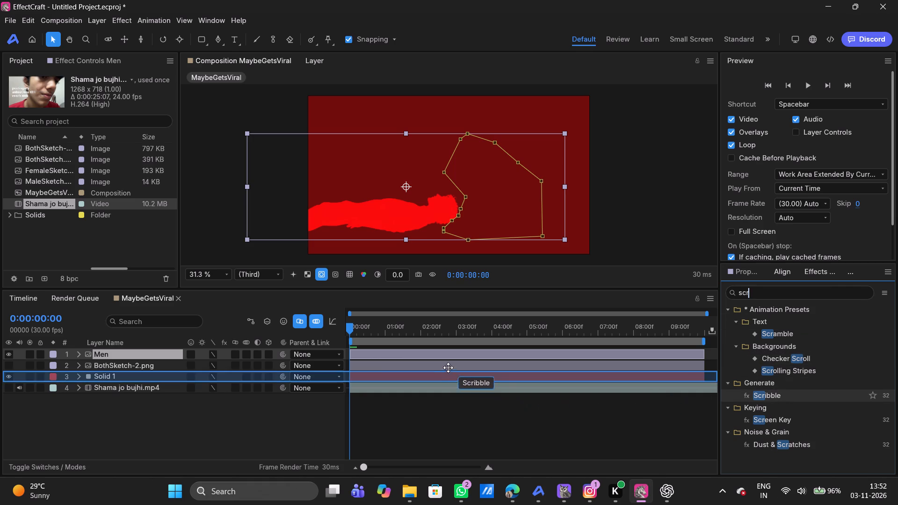
pyautogui.moveTo(448, 368); pyautogui.dragTo(443, 356)
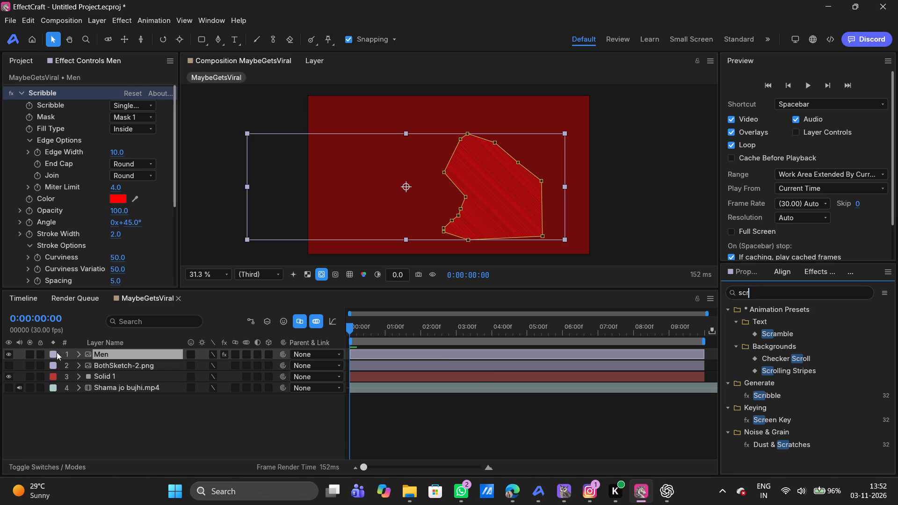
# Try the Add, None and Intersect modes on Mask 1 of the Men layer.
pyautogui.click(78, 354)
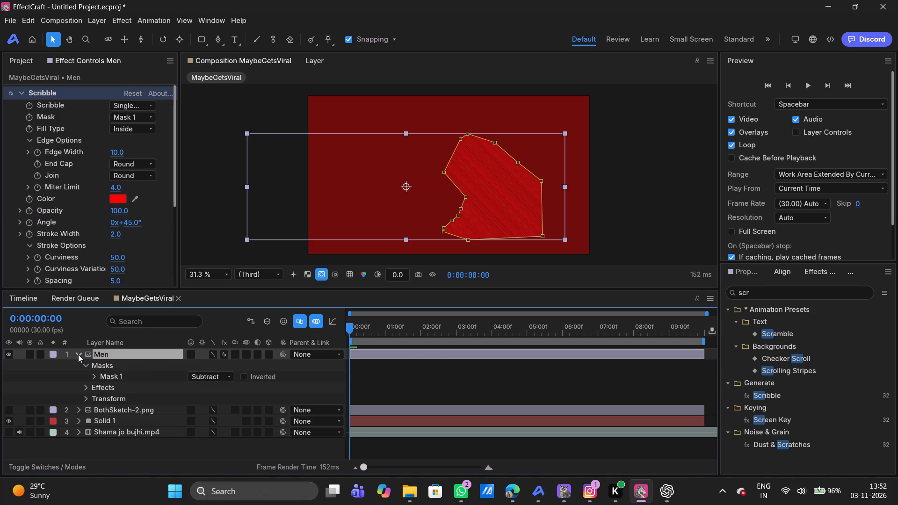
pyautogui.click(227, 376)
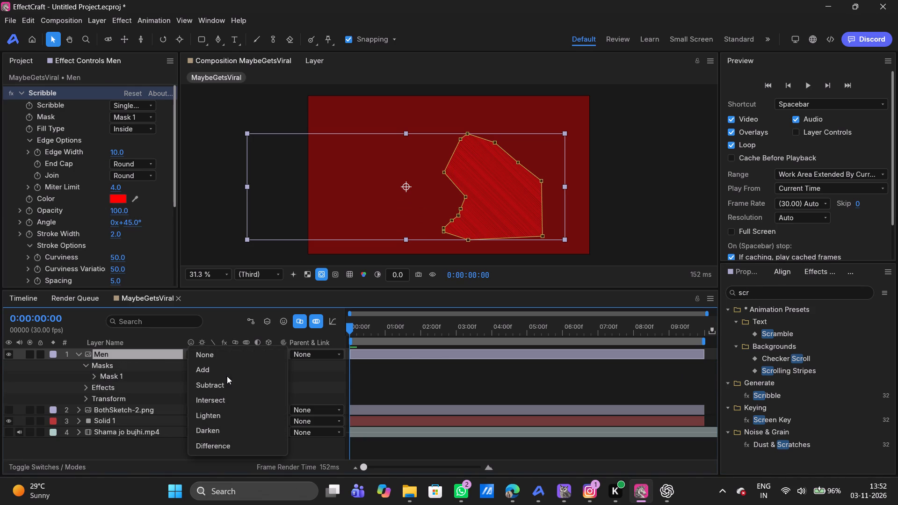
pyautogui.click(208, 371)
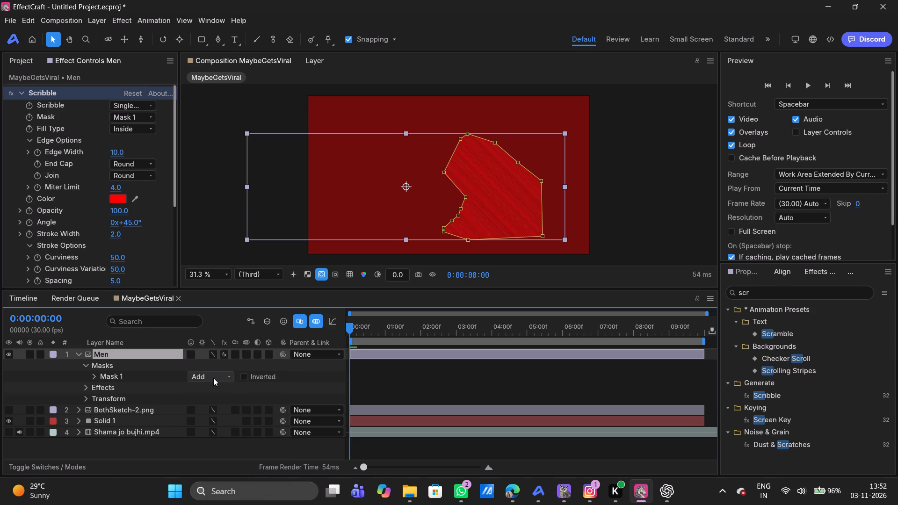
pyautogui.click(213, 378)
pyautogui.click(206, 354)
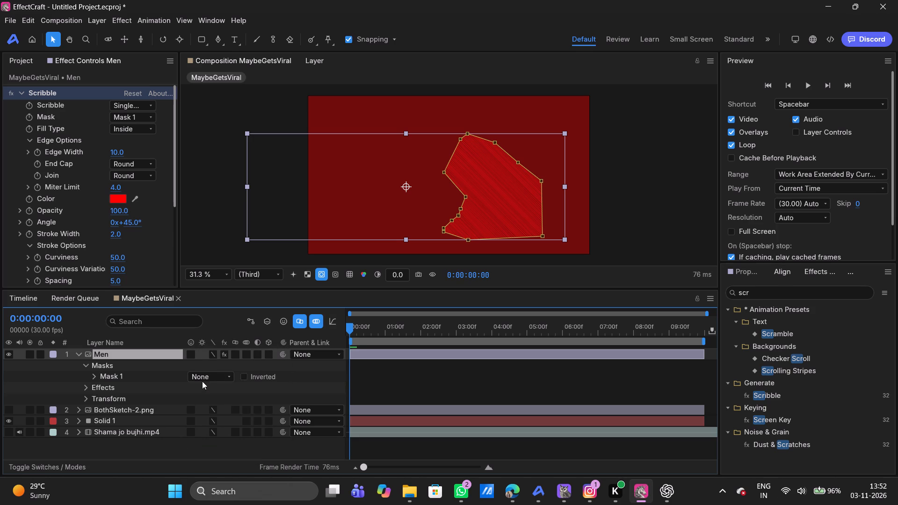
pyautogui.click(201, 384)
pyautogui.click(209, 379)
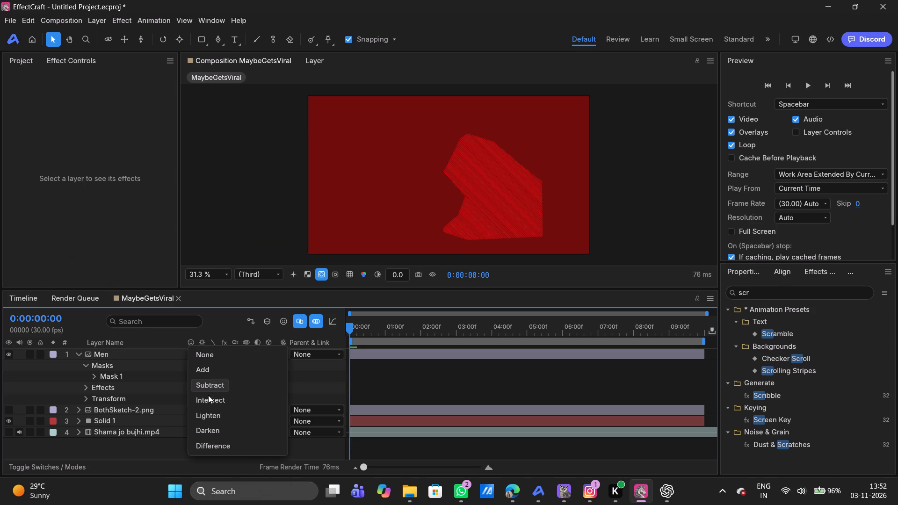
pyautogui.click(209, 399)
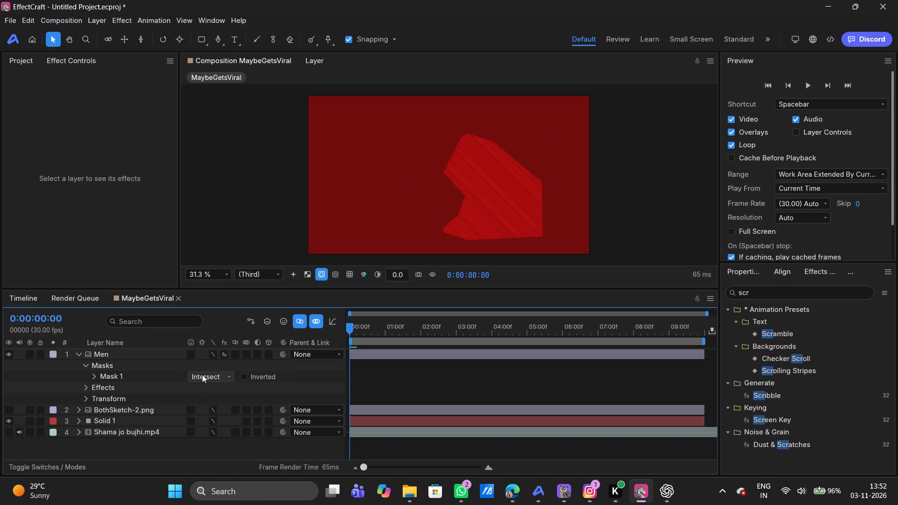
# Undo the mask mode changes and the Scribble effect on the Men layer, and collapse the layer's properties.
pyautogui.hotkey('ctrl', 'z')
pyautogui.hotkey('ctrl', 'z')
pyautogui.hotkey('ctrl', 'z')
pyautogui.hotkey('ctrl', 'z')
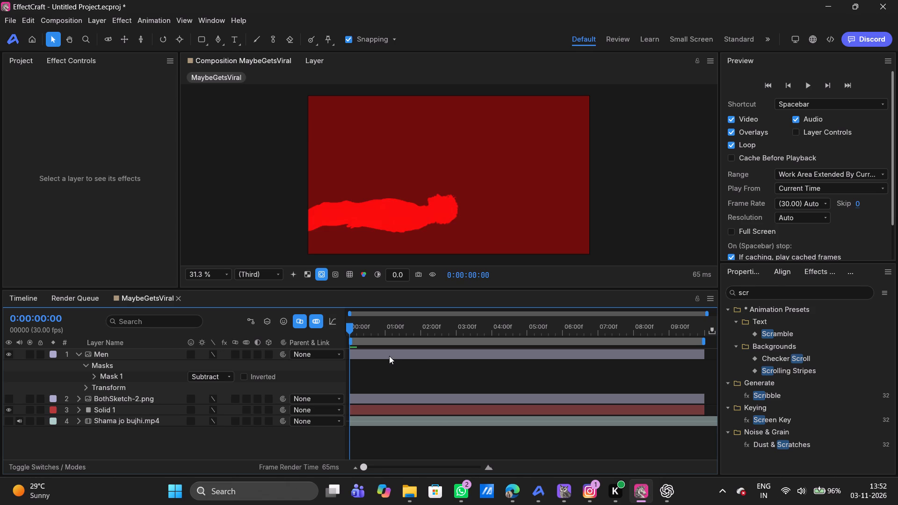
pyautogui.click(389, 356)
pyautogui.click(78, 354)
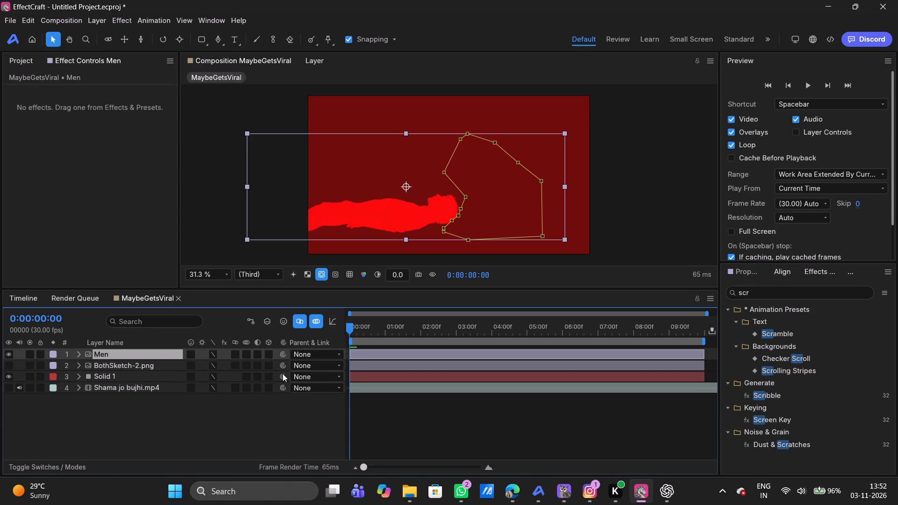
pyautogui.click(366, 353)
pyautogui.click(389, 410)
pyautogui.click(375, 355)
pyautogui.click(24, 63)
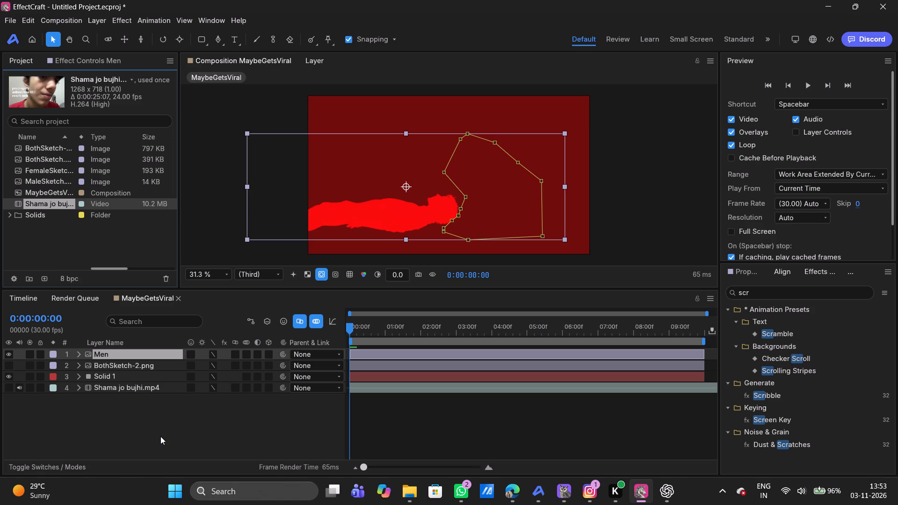
# Switch to Microsoft Edge, watch a few more seconds of the tutorial's scribble section, and return to EffectCraft.
pyautogui.hotkey('alt', 'Tab')
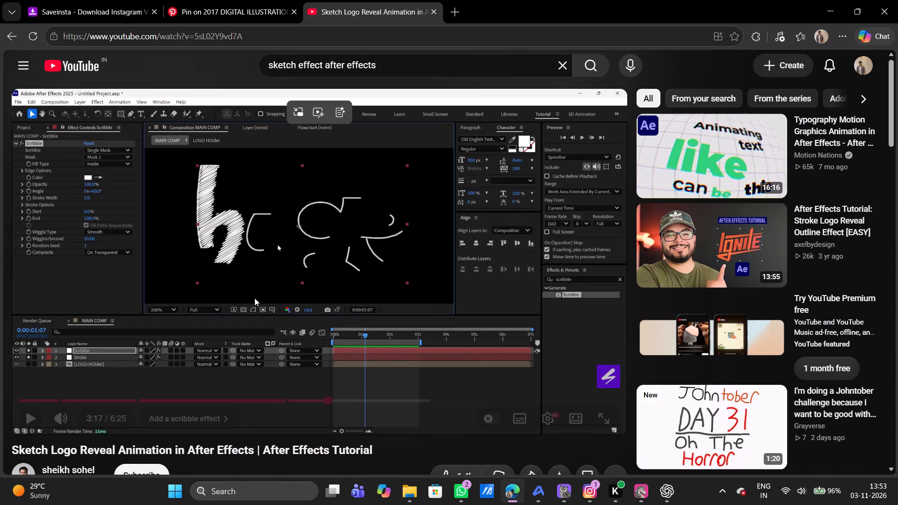
pyautogui.press('space')
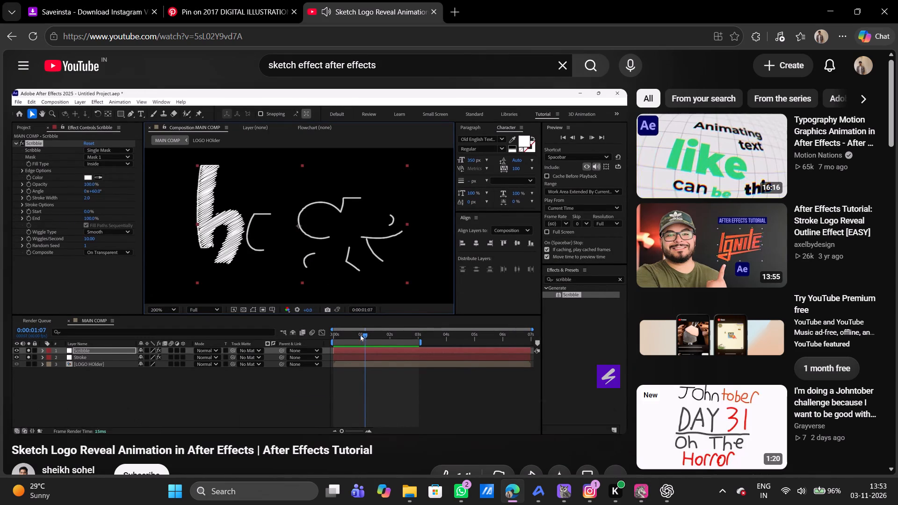
pyautogui.press('space')
pyautogui.hotkey('alt', 'Tab')
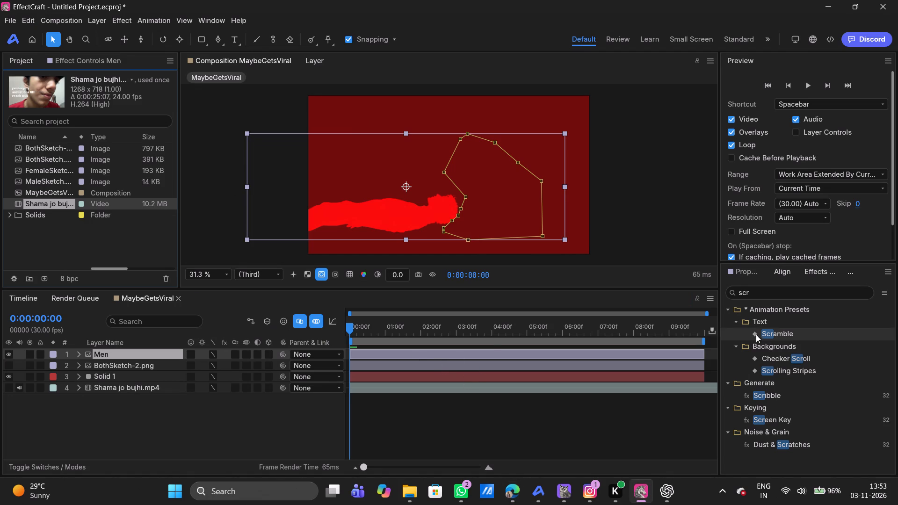
# Apply the Scribble effect from the Generate category to the Men layer.
pyautogui.moveTo(765, 399); pyautogui.dragTo(499, 351)
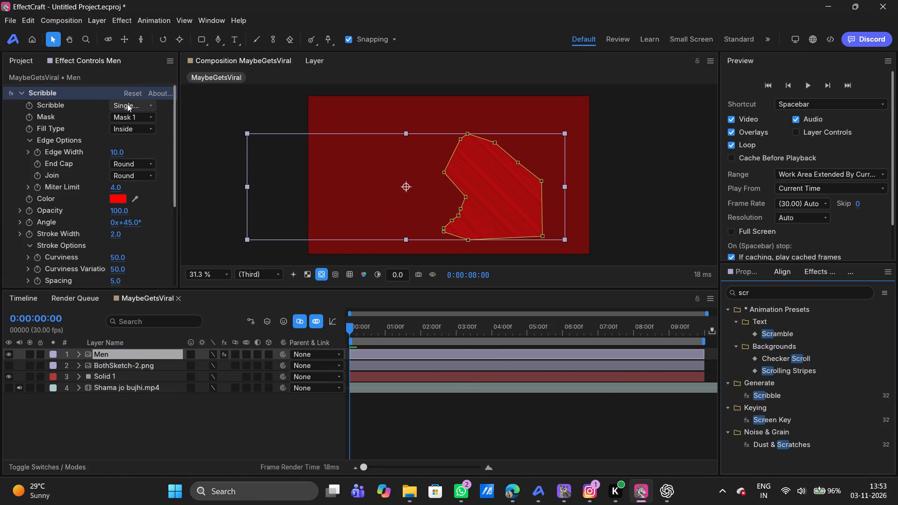
# Set the Scribble effect's Mask option to None on the Men layer.
pyautogui.click(121, 115)
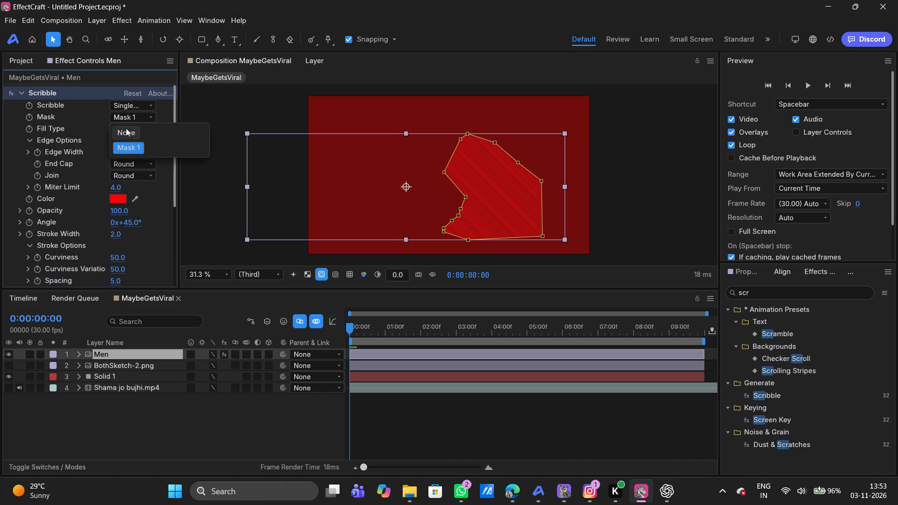
pyautogui.click(126, 128)
pyautogui.click(130, 121)
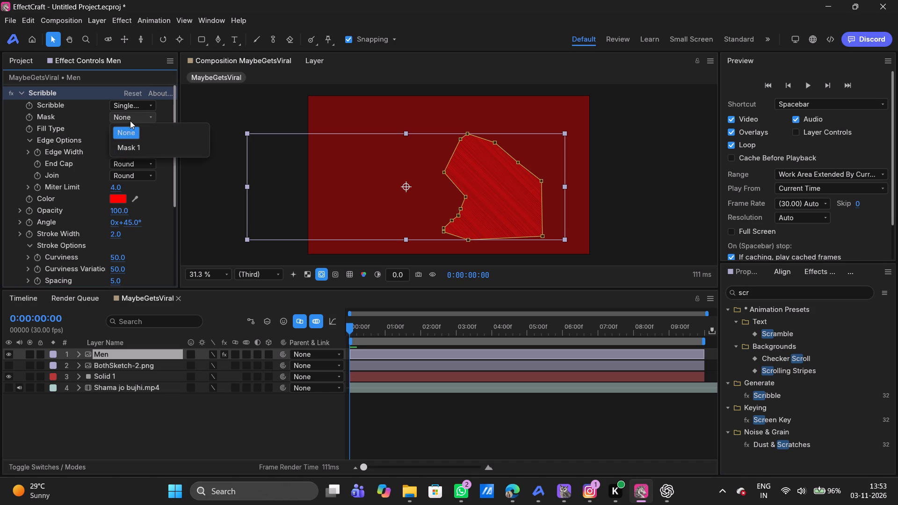
pyautogui.click(101, 126)
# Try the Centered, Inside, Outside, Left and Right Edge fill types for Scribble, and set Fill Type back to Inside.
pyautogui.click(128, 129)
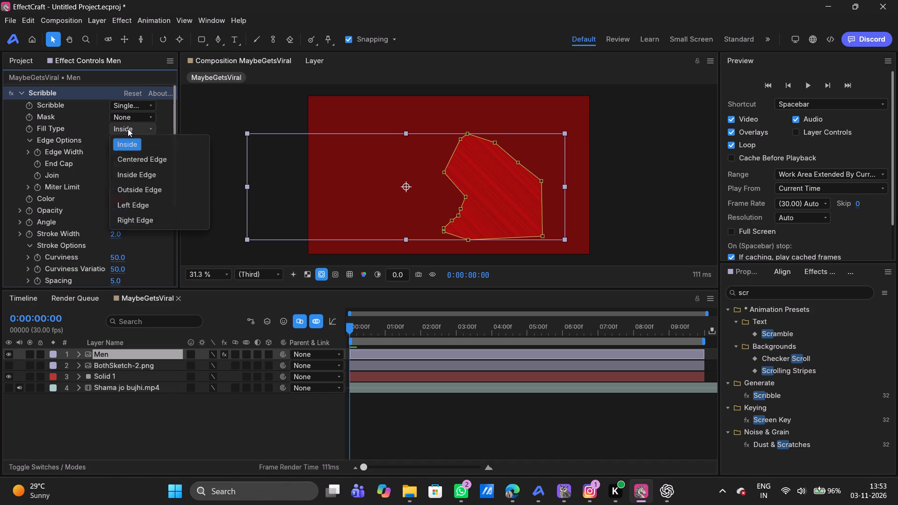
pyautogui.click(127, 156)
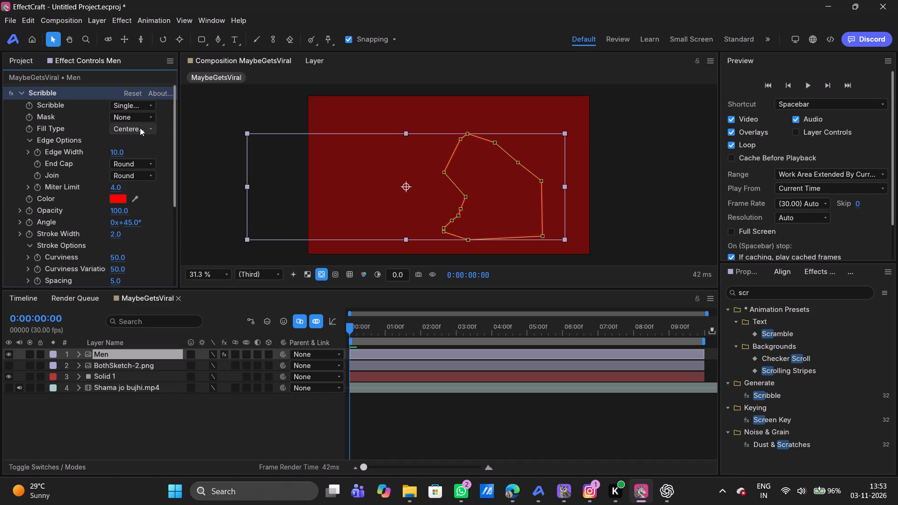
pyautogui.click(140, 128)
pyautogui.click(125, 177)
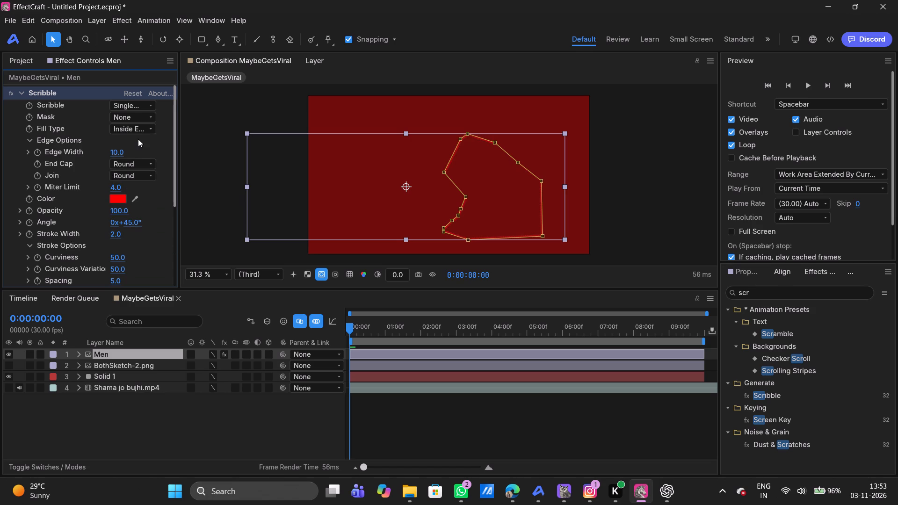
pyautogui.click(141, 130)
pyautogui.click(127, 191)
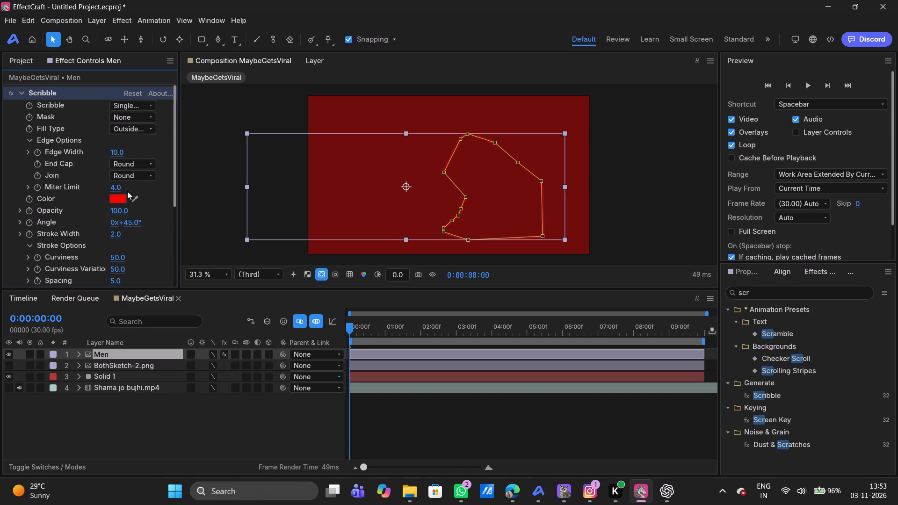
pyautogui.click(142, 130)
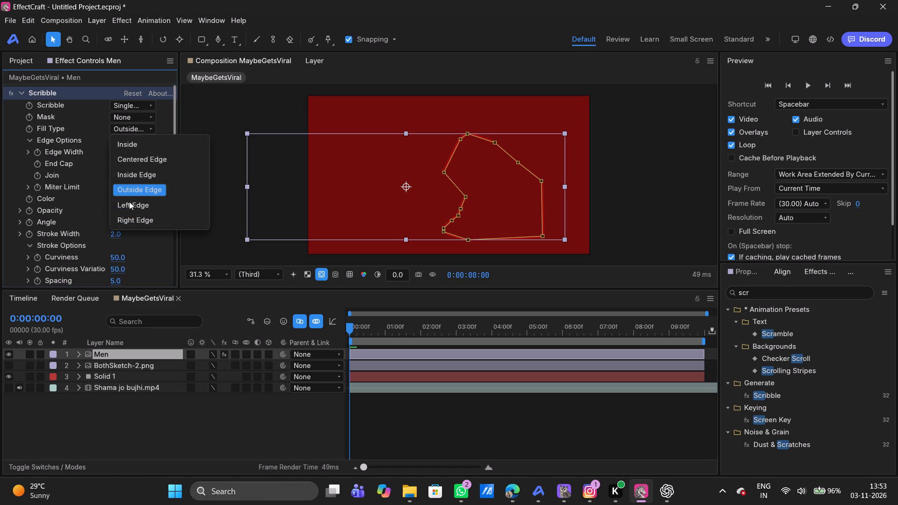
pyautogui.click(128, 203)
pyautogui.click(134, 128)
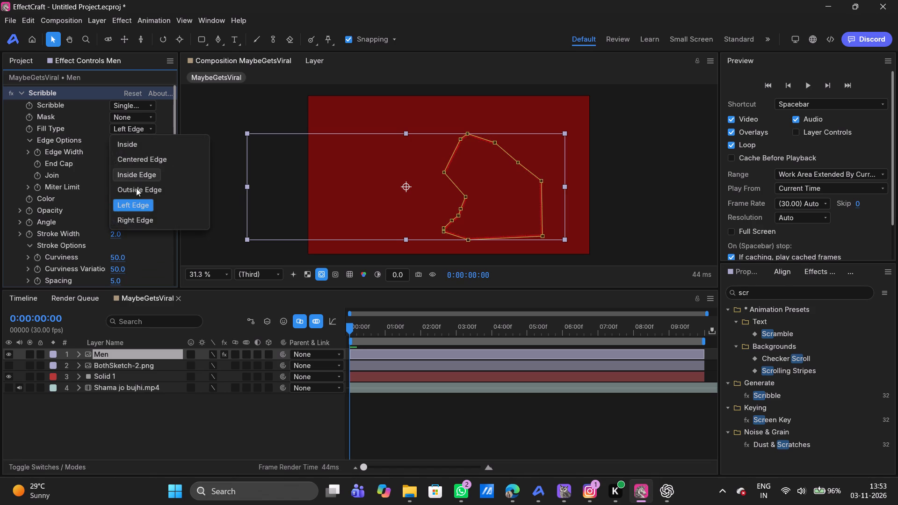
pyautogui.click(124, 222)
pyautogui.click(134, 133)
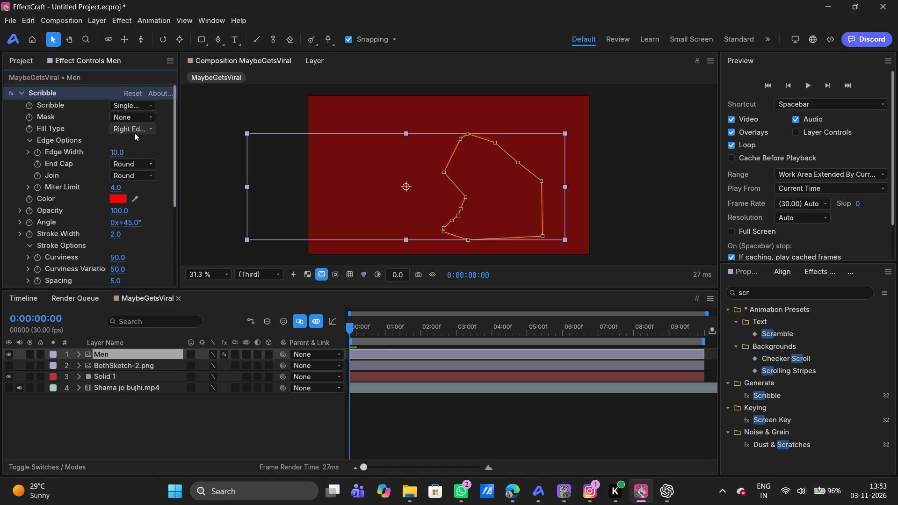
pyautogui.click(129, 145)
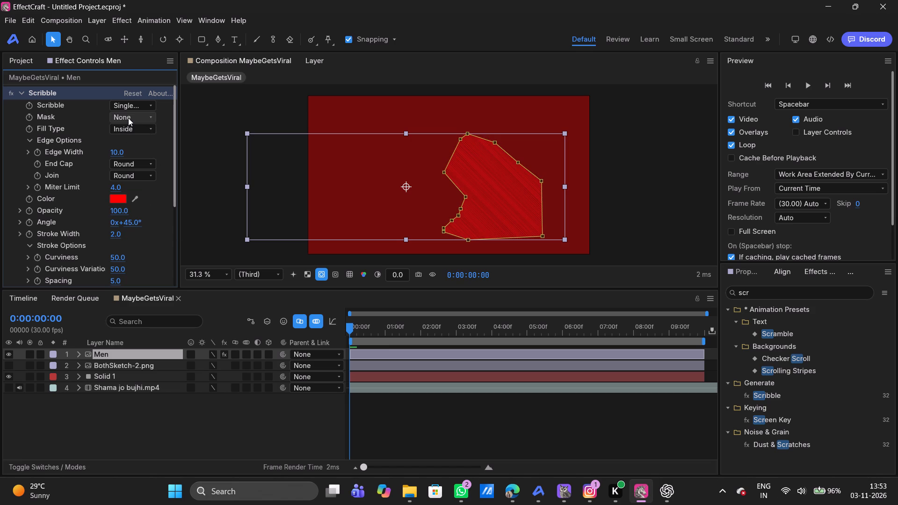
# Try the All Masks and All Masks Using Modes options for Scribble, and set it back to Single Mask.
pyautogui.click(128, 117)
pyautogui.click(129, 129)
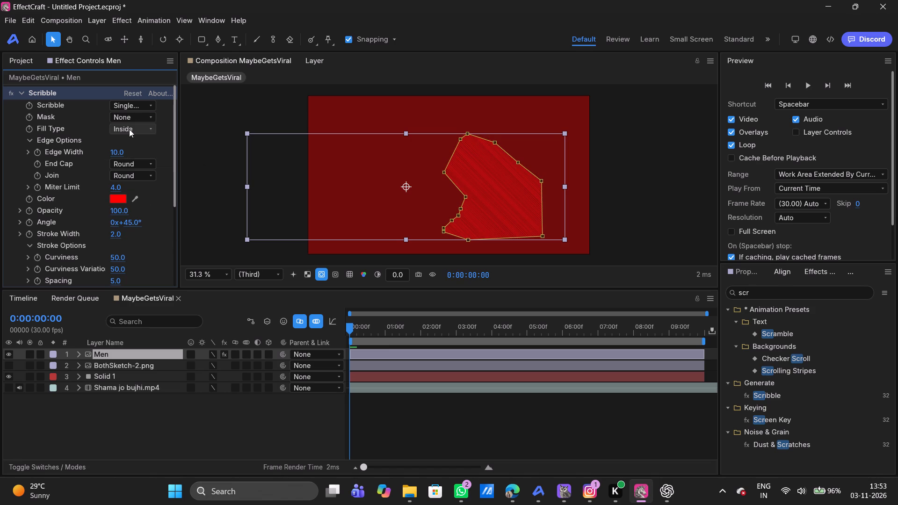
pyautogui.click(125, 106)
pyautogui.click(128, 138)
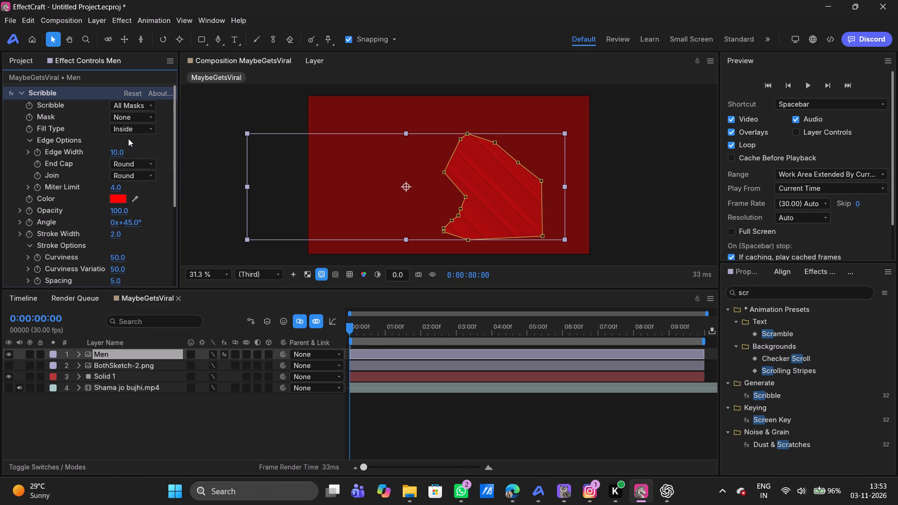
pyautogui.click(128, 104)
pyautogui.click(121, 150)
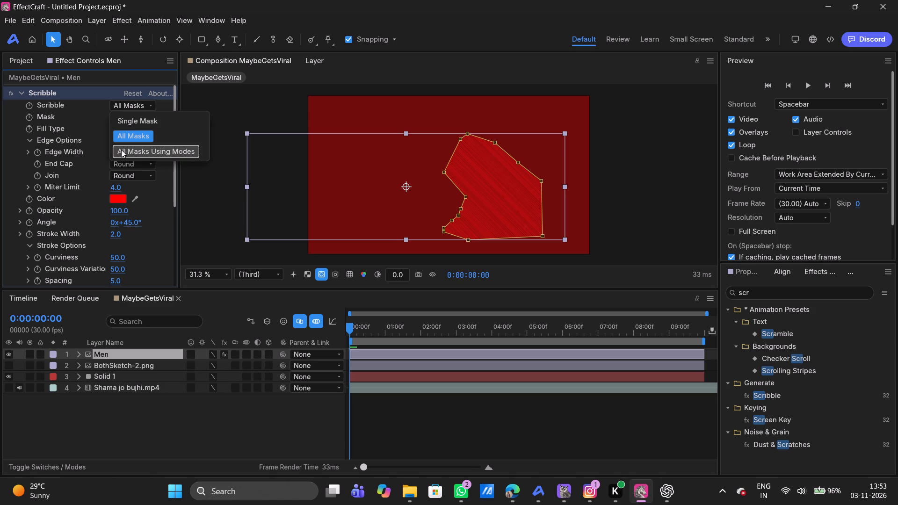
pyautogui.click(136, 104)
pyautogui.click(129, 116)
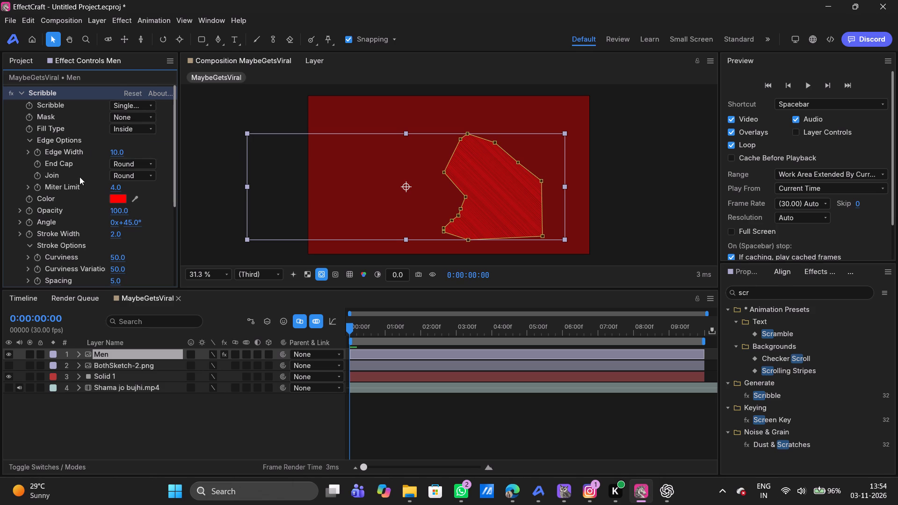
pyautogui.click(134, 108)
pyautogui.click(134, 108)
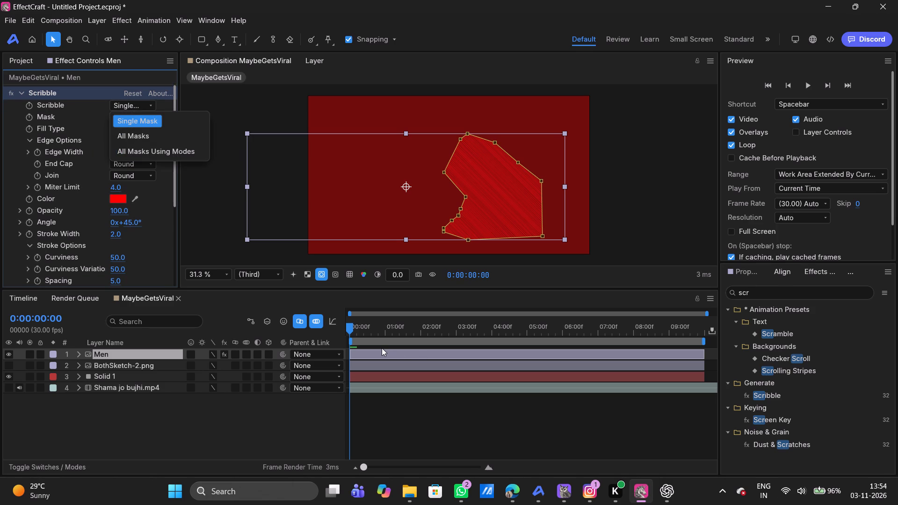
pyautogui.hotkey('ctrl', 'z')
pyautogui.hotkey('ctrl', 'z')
# Delete the Scribble effect from the Men layer.
pyautogui.click(366, 361)
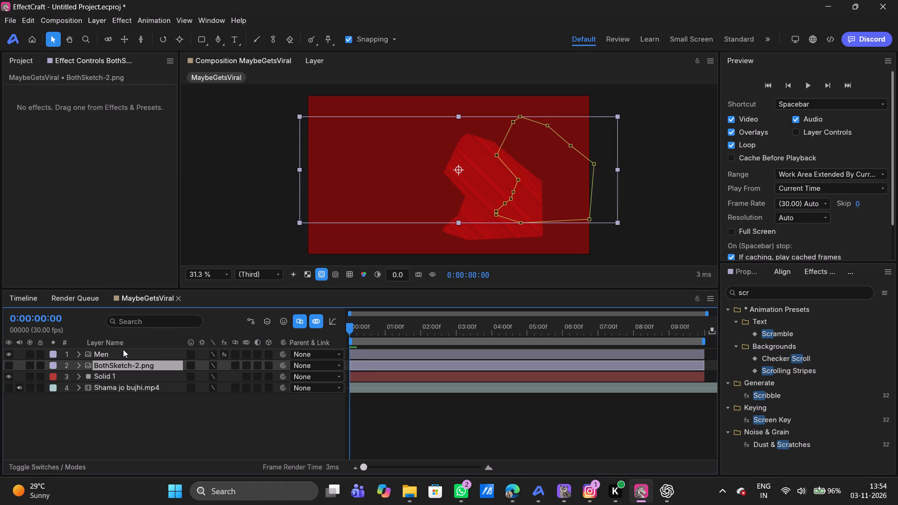
pyautogui.click(123, 349)
pyautogui.click(72, 89)
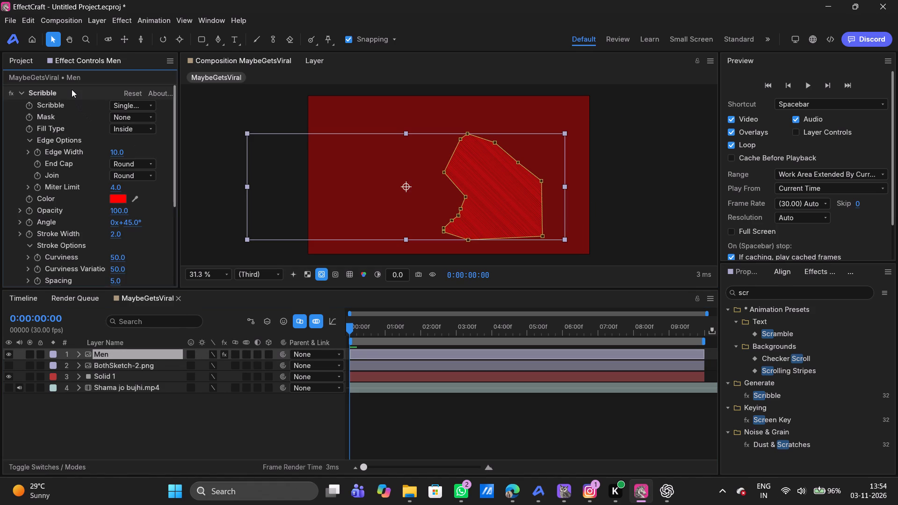
pyautogui.press('Delete')
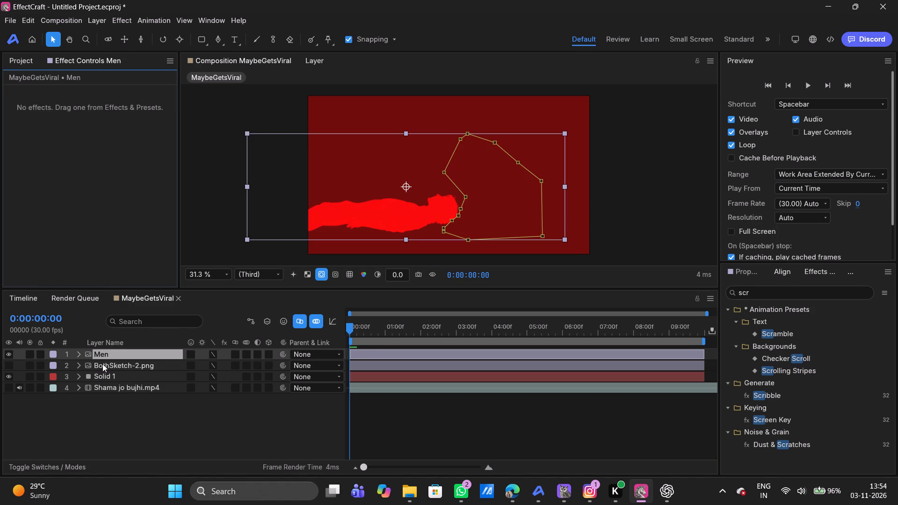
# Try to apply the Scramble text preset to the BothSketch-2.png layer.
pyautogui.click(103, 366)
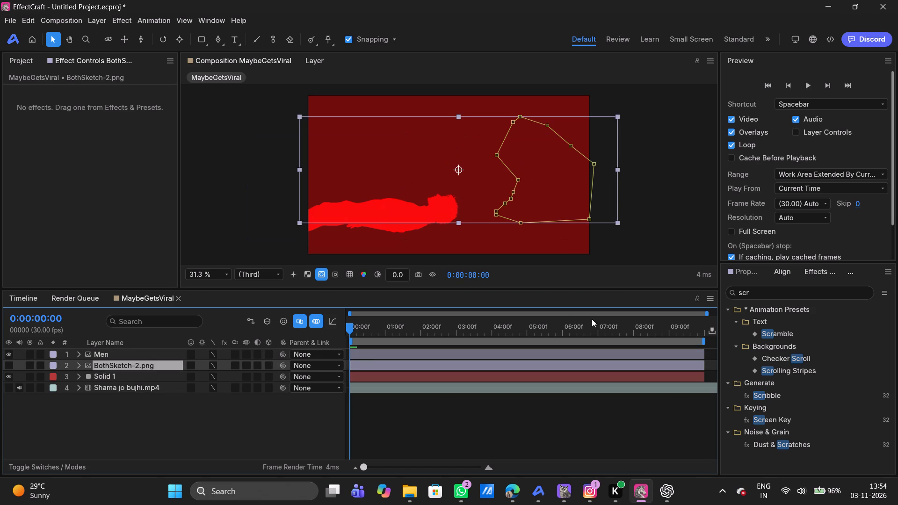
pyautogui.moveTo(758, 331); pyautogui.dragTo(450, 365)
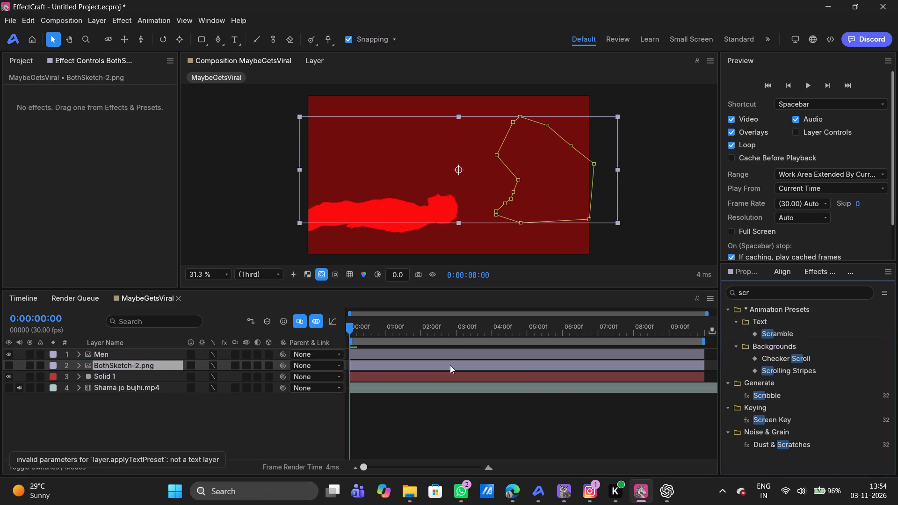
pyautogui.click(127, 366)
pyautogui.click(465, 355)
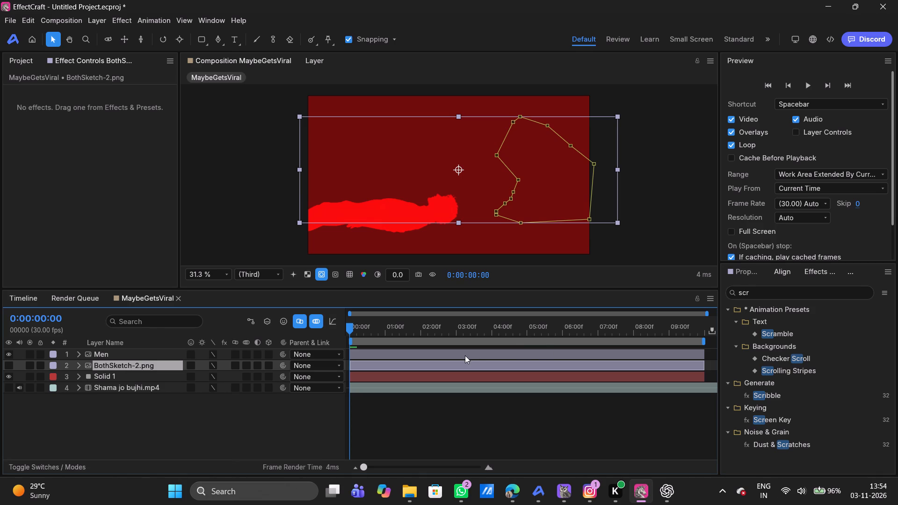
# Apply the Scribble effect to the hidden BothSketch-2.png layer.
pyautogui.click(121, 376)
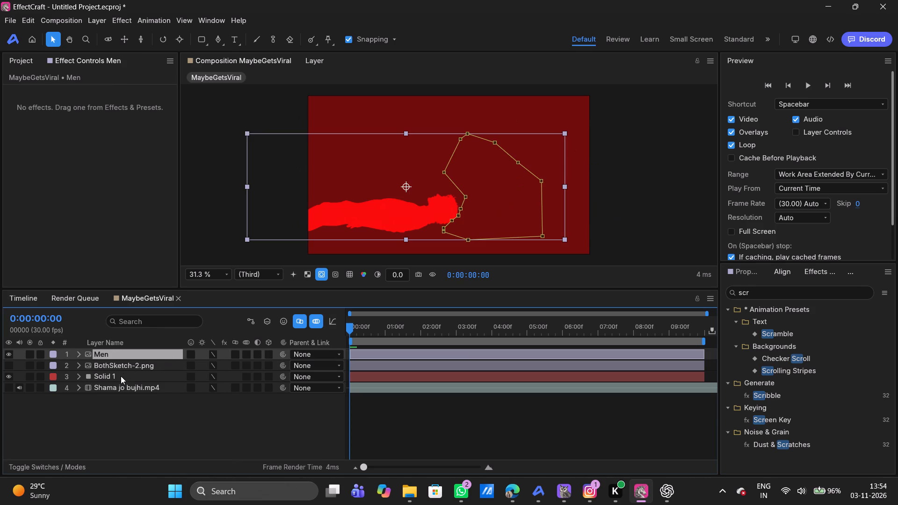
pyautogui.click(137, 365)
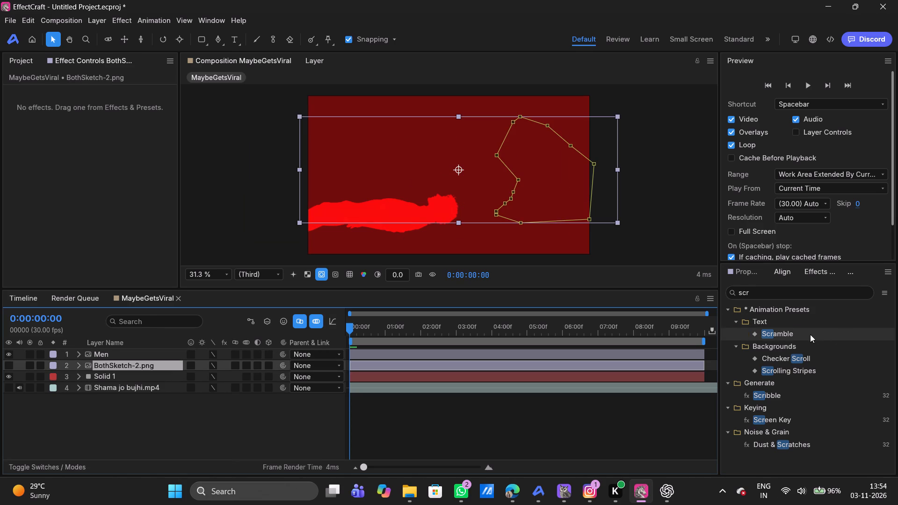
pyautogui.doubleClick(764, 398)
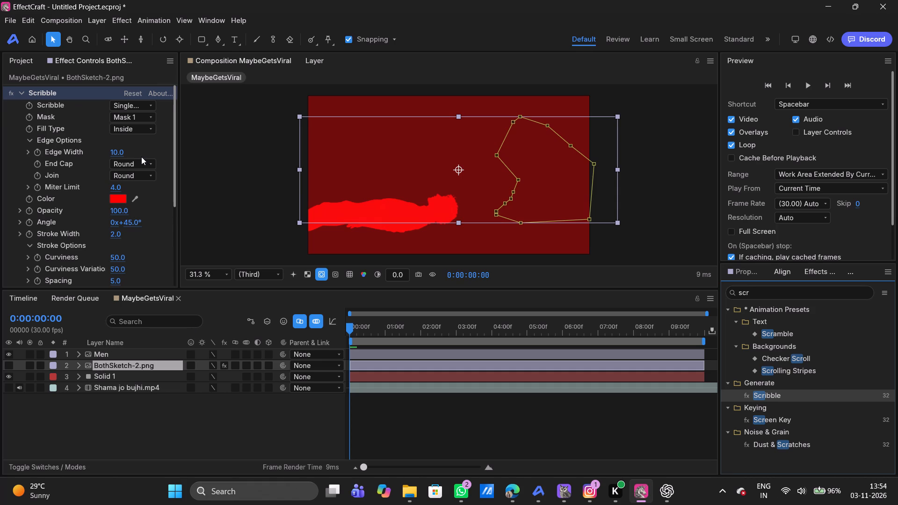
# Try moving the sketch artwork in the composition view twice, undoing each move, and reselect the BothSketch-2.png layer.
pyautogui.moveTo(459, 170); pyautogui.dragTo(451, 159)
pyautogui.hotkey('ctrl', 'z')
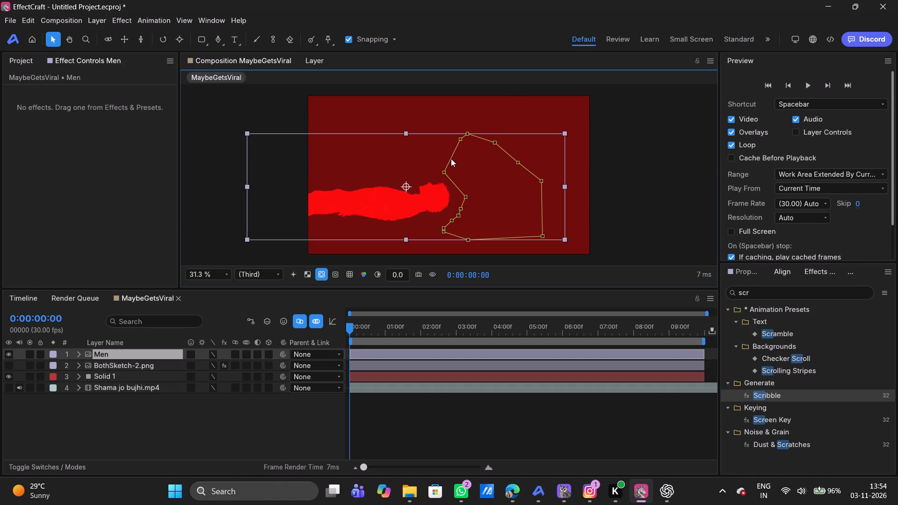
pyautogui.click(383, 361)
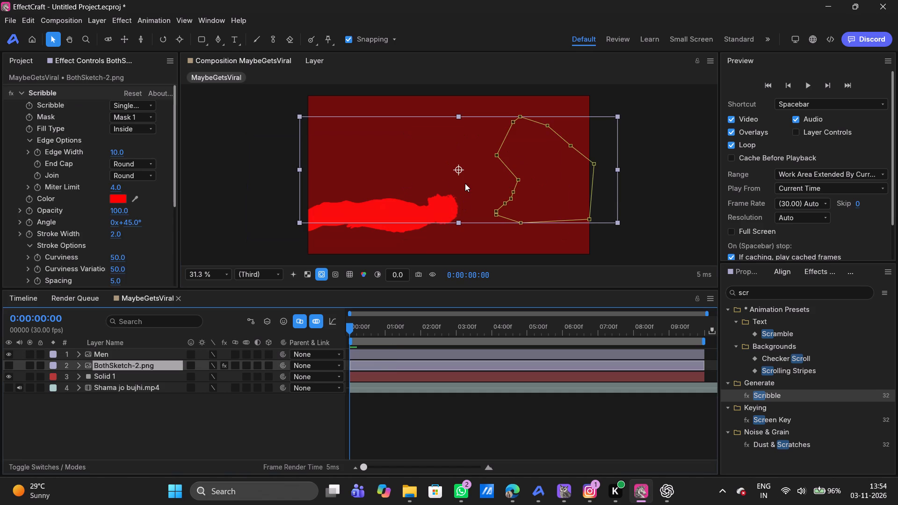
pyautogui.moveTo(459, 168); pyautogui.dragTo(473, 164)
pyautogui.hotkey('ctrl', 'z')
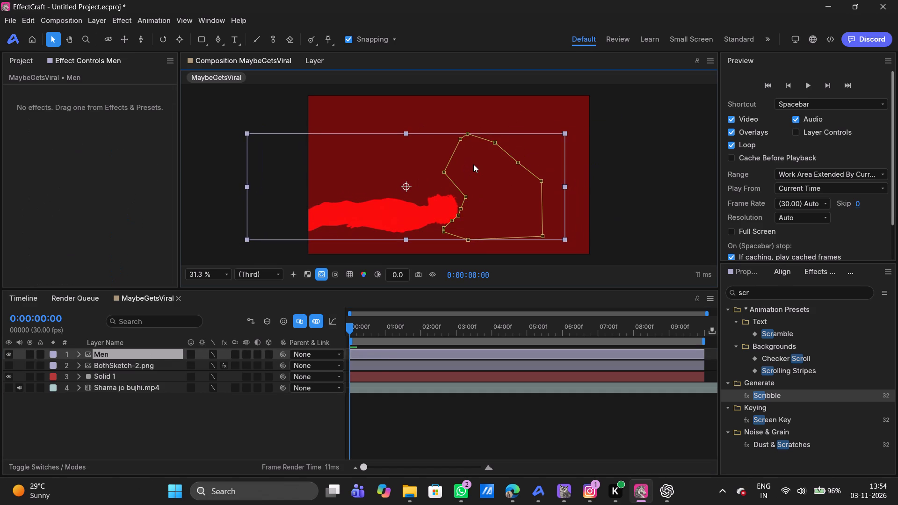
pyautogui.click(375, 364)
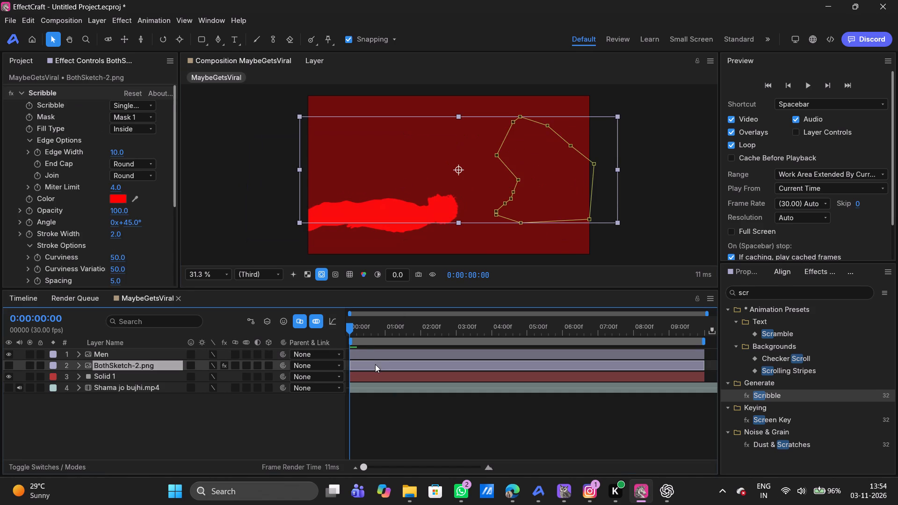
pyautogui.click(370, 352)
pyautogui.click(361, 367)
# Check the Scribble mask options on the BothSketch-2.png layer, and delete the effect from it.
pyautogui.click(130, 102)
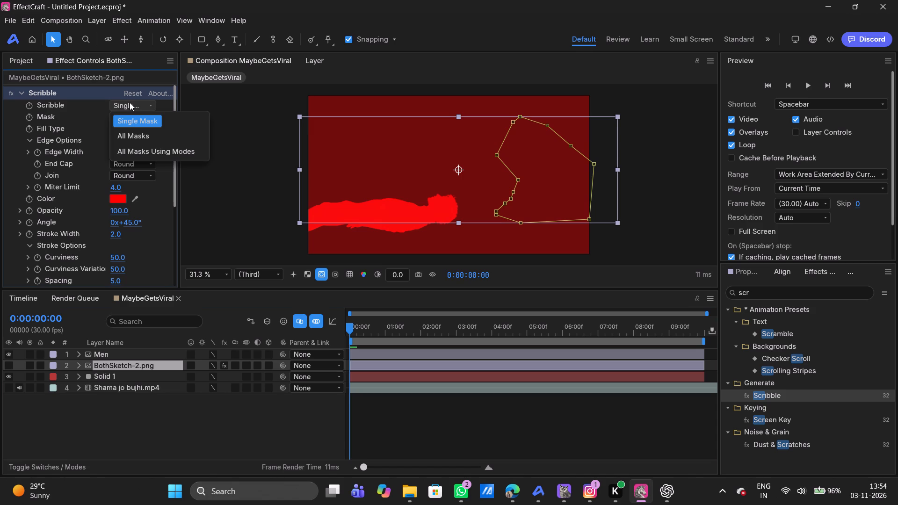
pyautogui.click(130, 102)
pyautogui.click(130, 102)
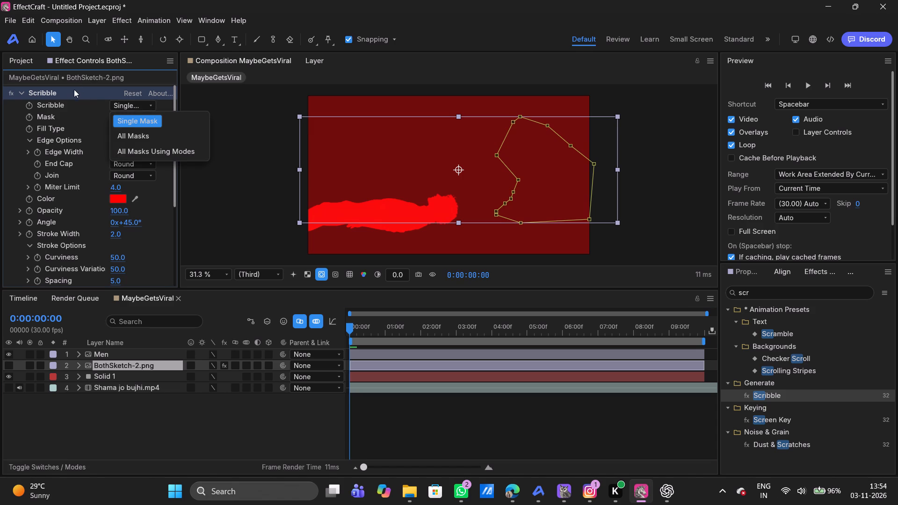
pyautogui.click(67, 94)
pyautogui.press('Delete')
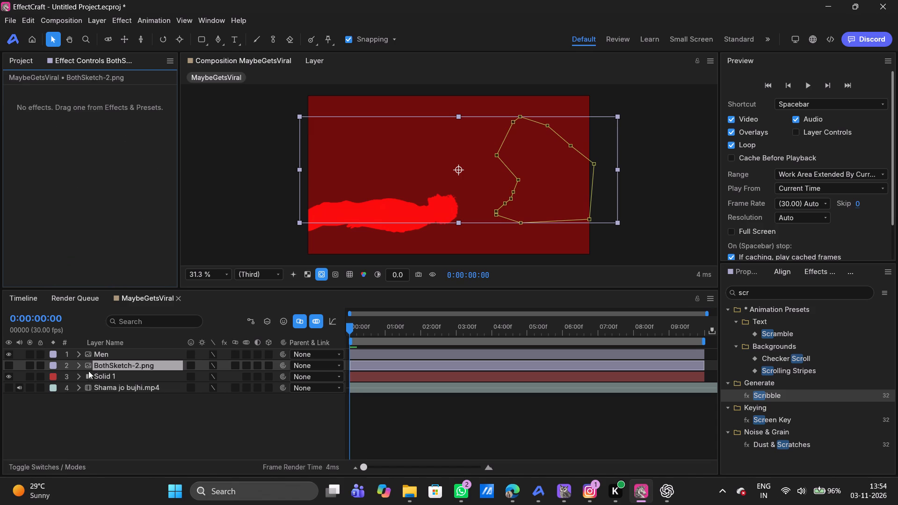
# Inspect the masks of the BothSketch-2.png layer, and collapse its properties again.
pyautogui.click(111, 353)
pyautogui.click(78, 366)
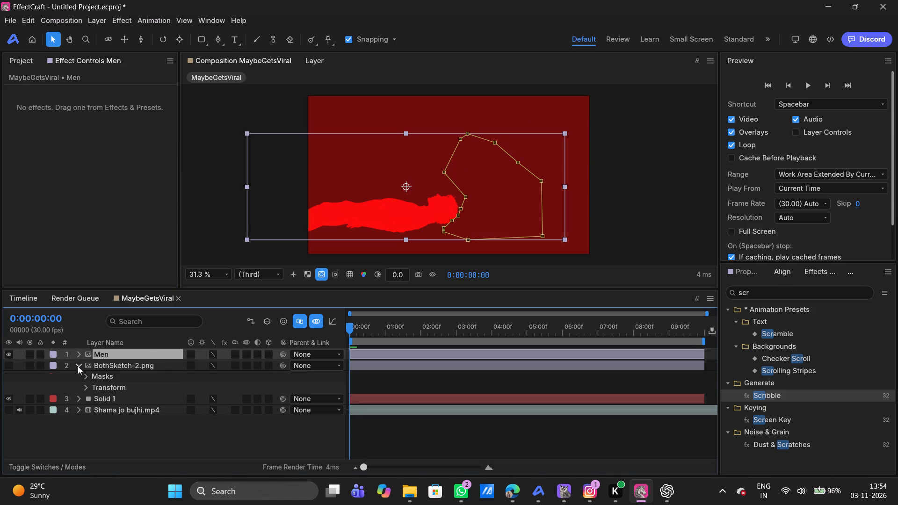
pyautogui.click(85, 375)
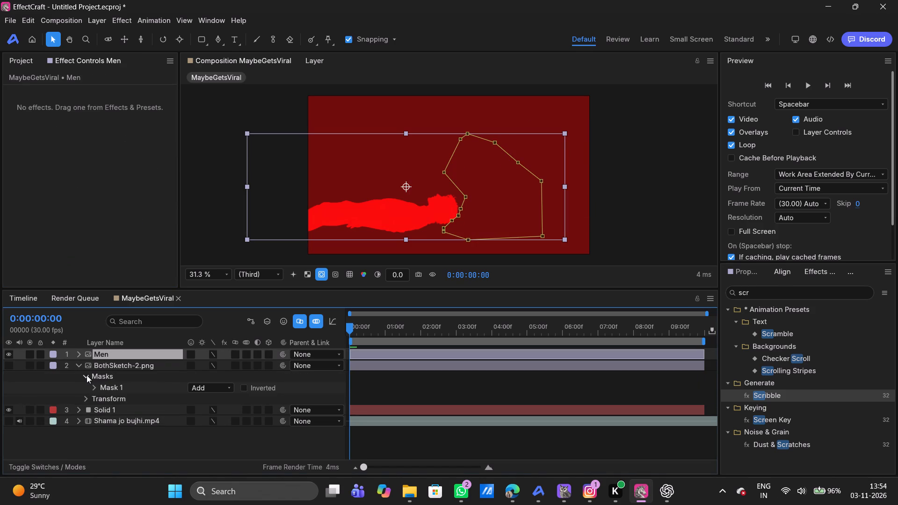
pyautogui.click(87, 375)
pyautogui.click(78, 364)
pyautogui.click(119, 418)
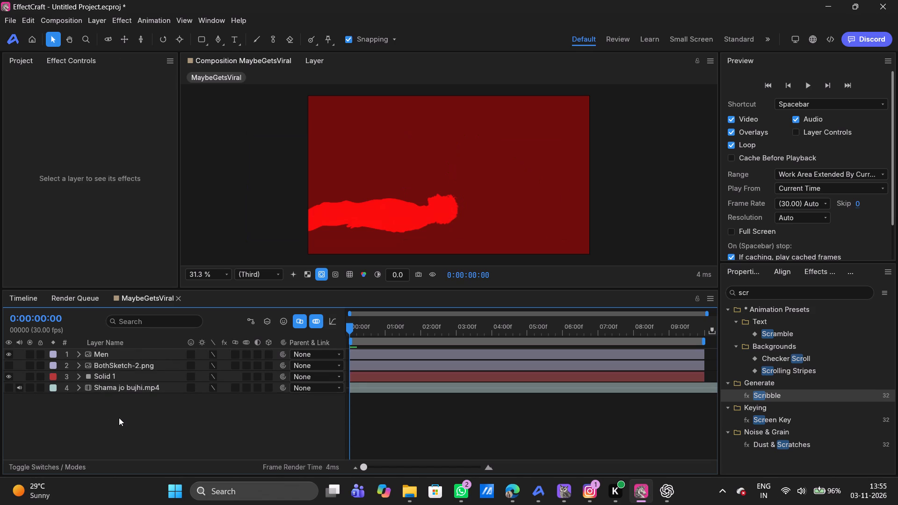
# Add a fresh copy of the BothSketch-2.png image just above Solid 1, and hide the Men layer.
pyautogui.click(372, 351)
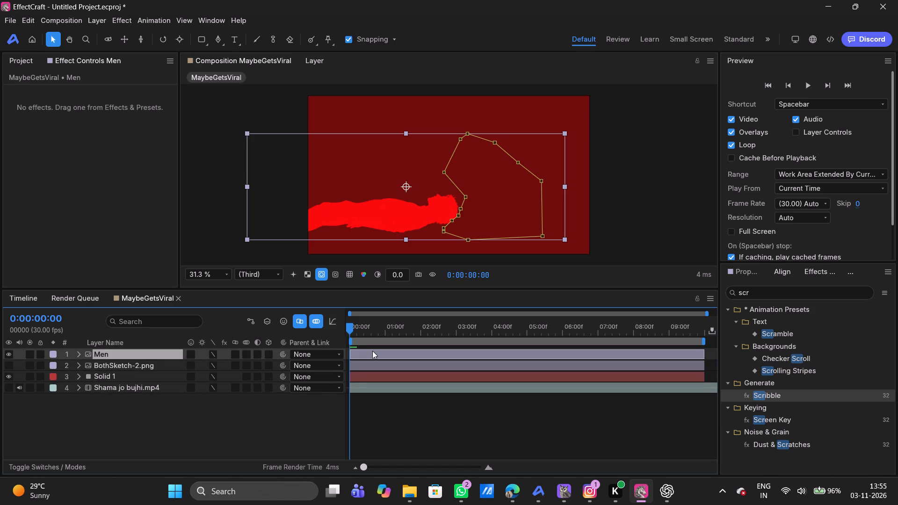
pyautogui.click(21, 60)
pyautogui.click(51, 240)
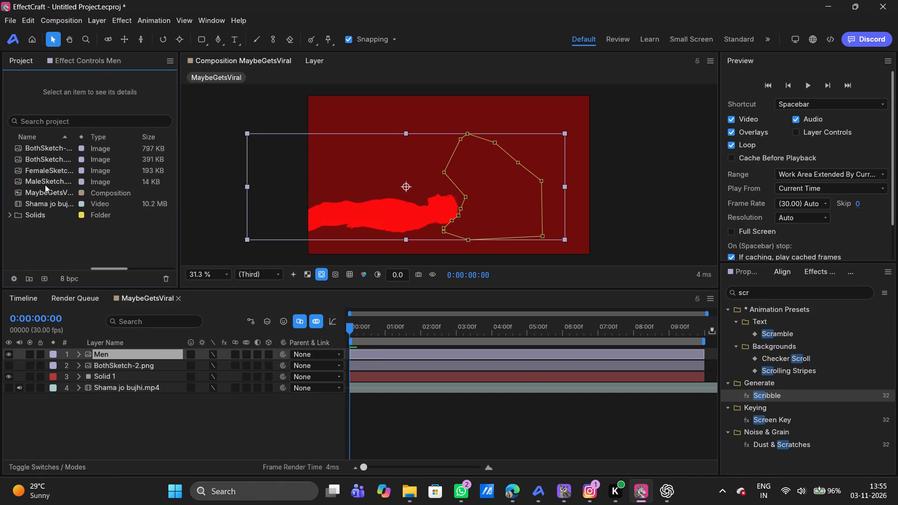
pyautogui.click(55, 149)
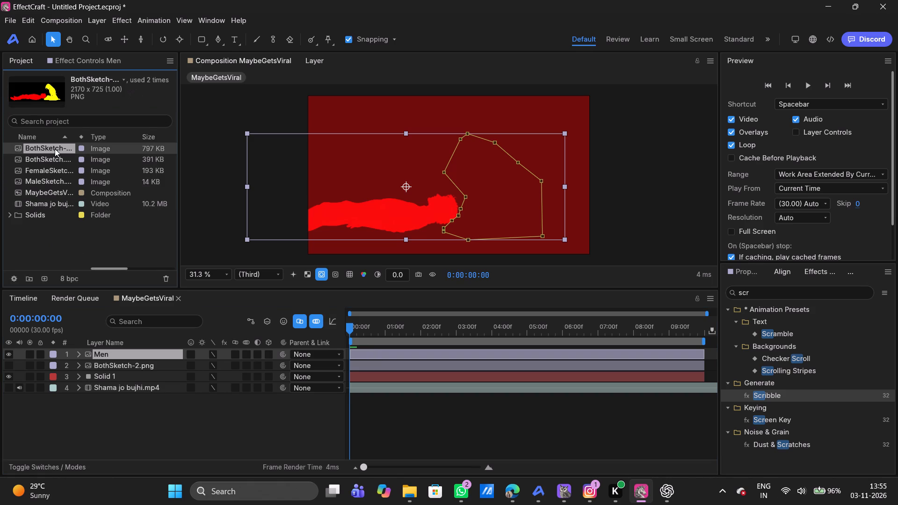
pyautogui.moveTo(55, 149); pyautogui.dragTo(96, 370)
pyautogui.click(9, 353)
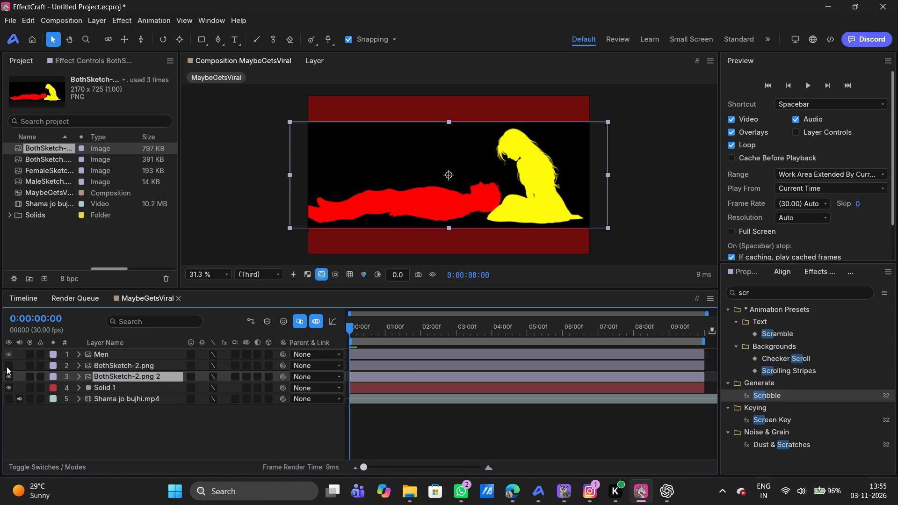
# Set the blending mode of the new BothSketch-2.png copy to Lighten.
pyautogui.rightClick(138, 379)
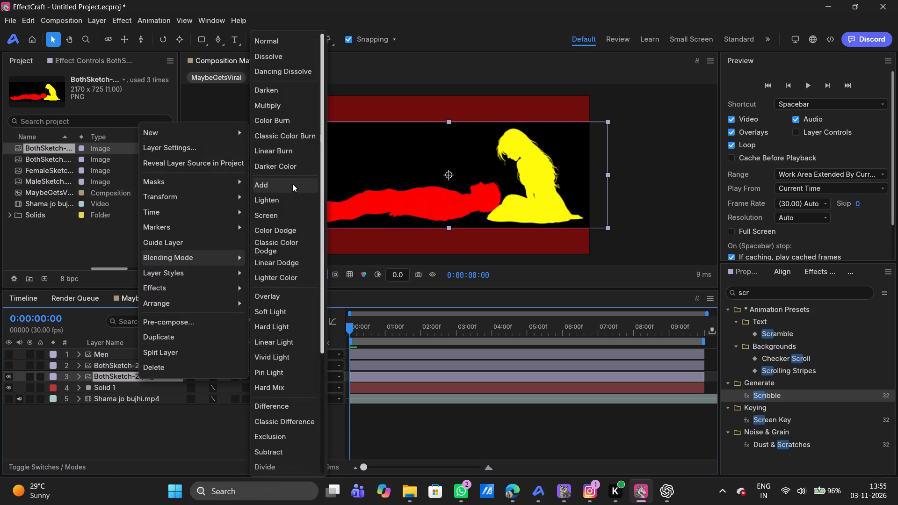
pyautogui.click(281, 197)
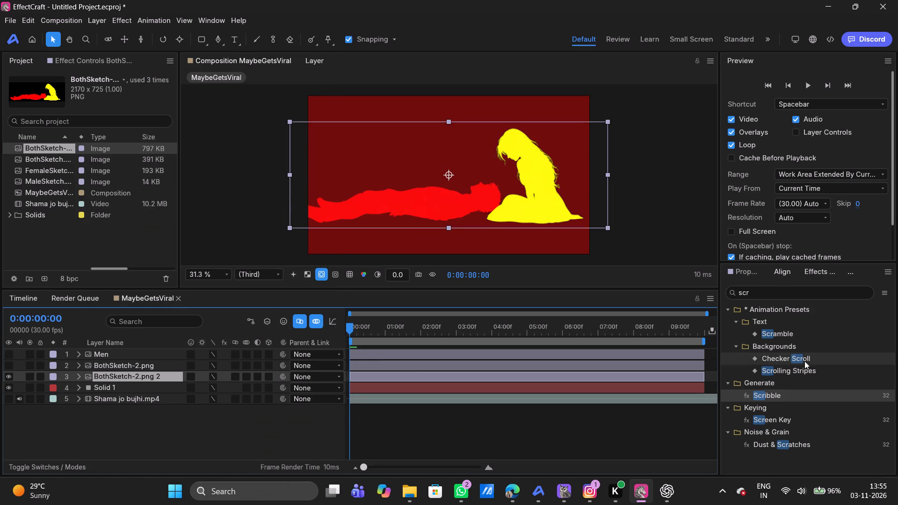
# Apply the Scribble effect to the new BothSketch-2.png copy, and set the effect's color to white (FFFFFF).
pyautogui.moveTo(772, 395); pyautogui.dragTo(494, 379)
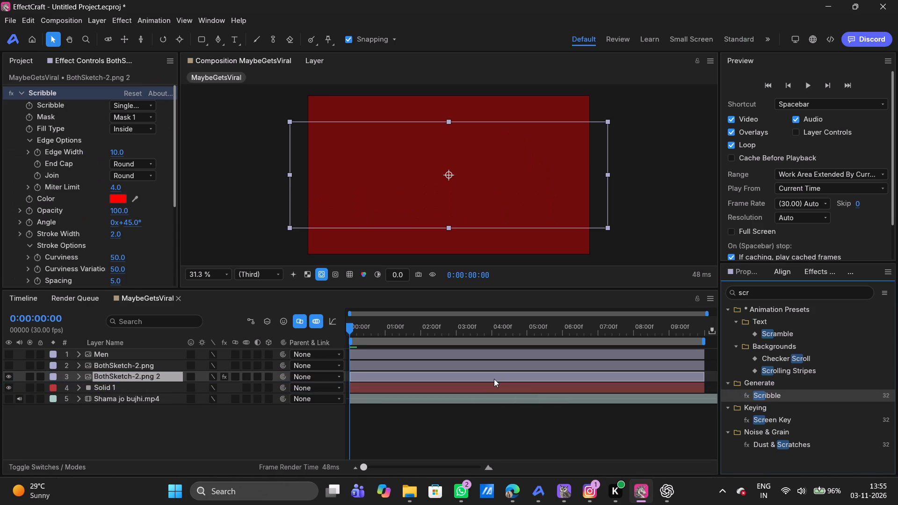
pyautogui.click(115, 200)
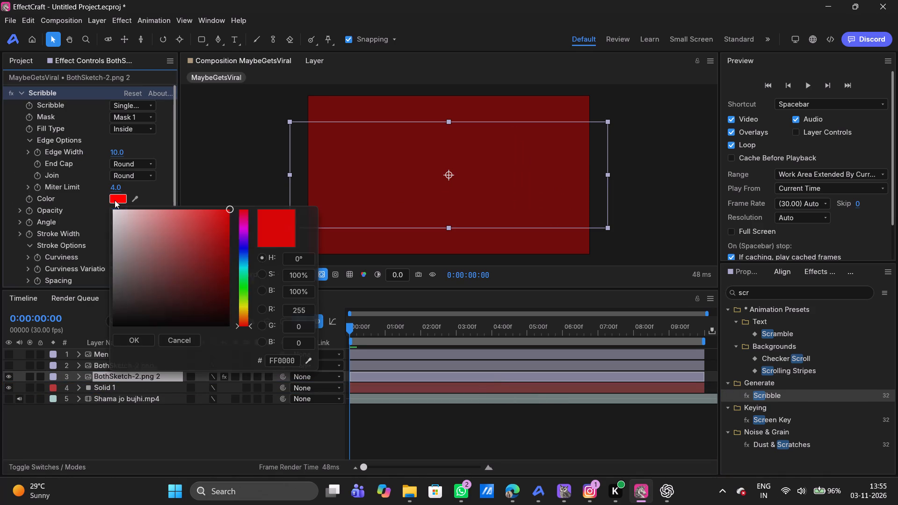
pyautogui.moveTo(190, 235); pyautogui.dragTo(98, 187)
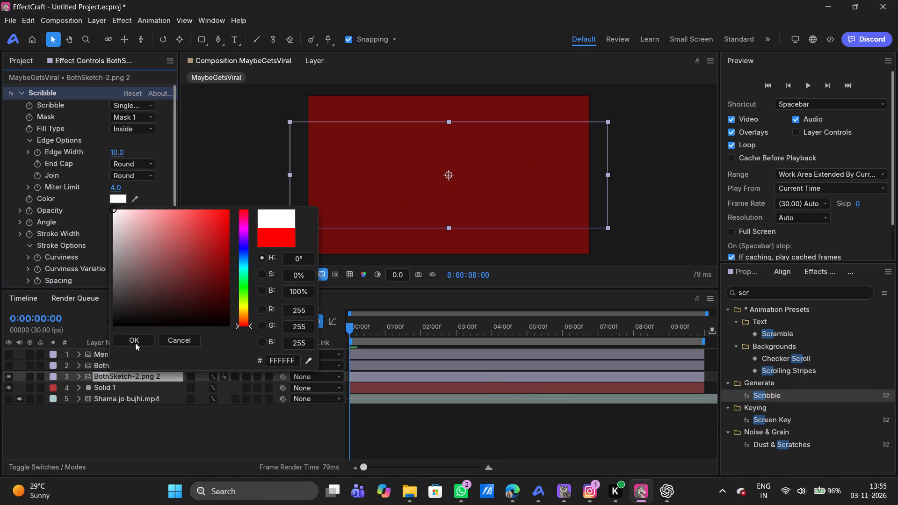
pyautogui.click(135, 342)
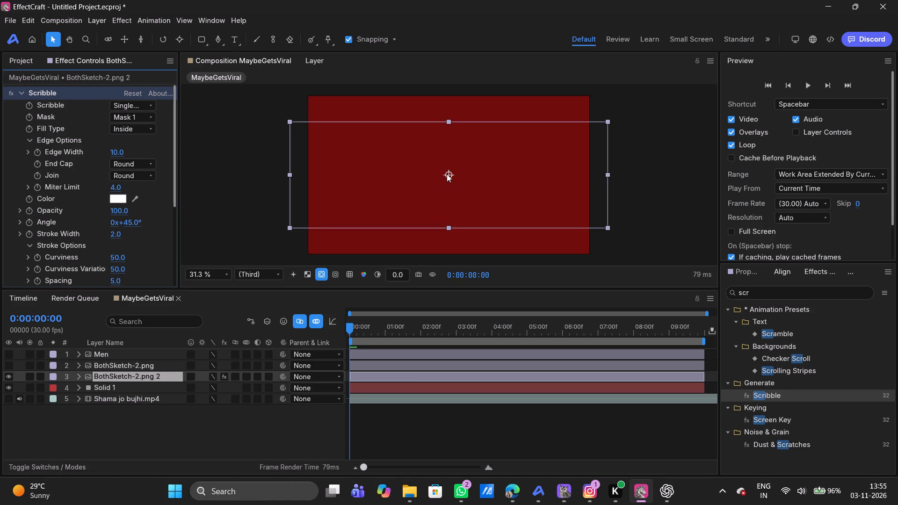
pyautogui.moveTo(447, 174); pyautogui.dragTo(451, 176)
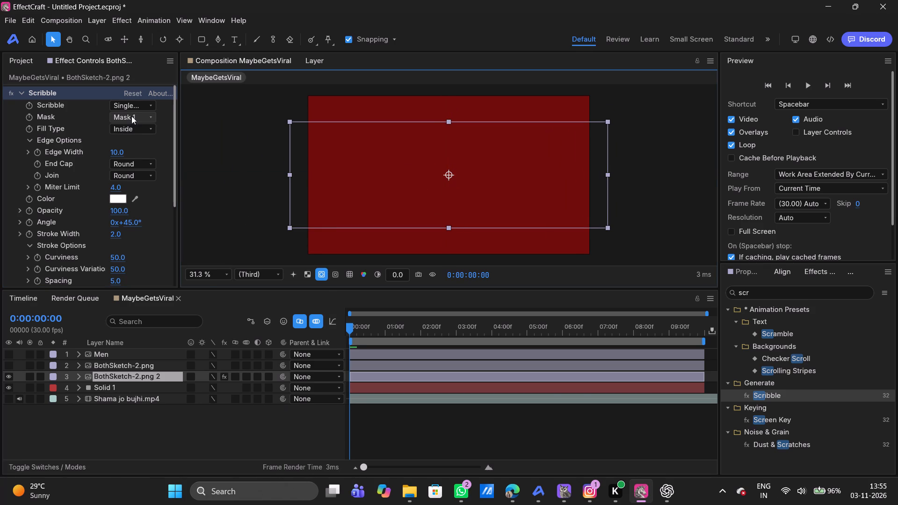
# Switch to the sketch logo reveal tutorial in the browser and rewatch the part on setting up the Stroke effect.
pyautogui.hotkey('alt', 'Tab')
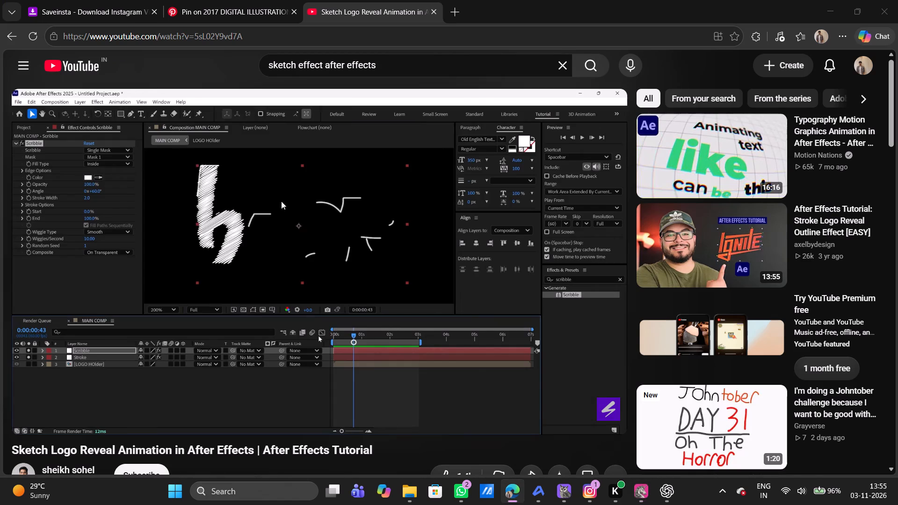
pyautogui.click(232, 298)
pyautogui.press('Left')
pyautogui.press('Left')
pyautogui.press('Left')
pyautogui.press('Left')
pyautogui.press('Left')
pyautogui.press('Left')
pyautogui.press('Left')
pyautogui.press('Left')
pyautogui.press('Left')
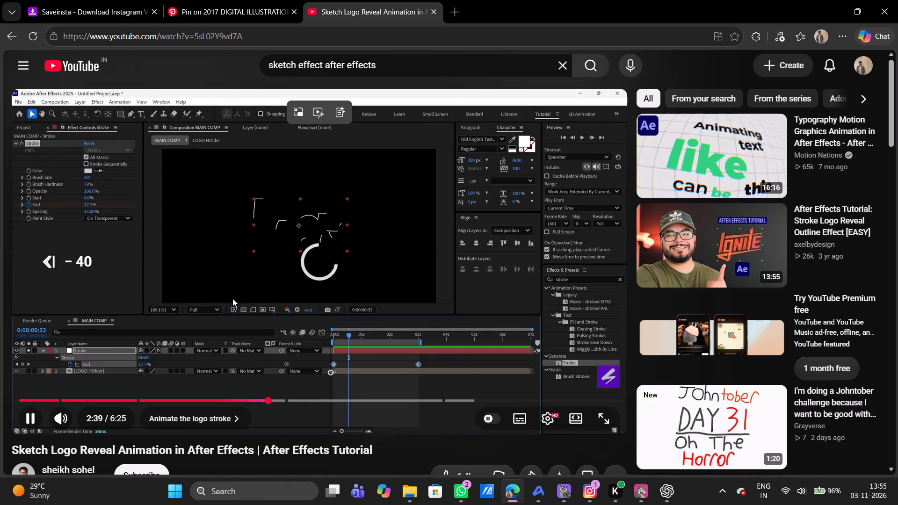
pyautogui.press('Left')
pyautogui.press('Left')
pyautogui.press('Left')
pyautogui.press('Left')
pyautogui.press('Left')
pyautogui.press('Left')
pyautogui.press('Left')
pyautogui.press('Left')
pyautogui.press('Left')
pyautogui.press('Left')
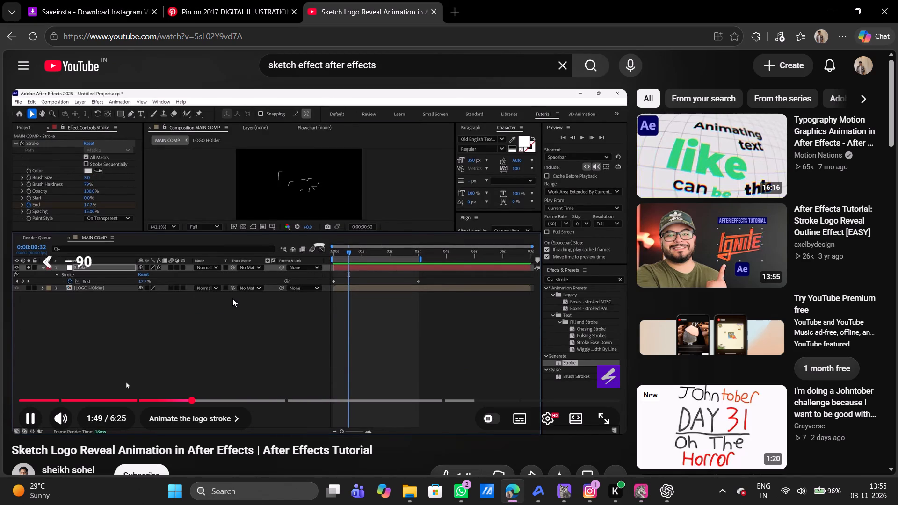
pyautogui.press('Left')
pyautogui.press('Left')
pyautogui.press('Left')
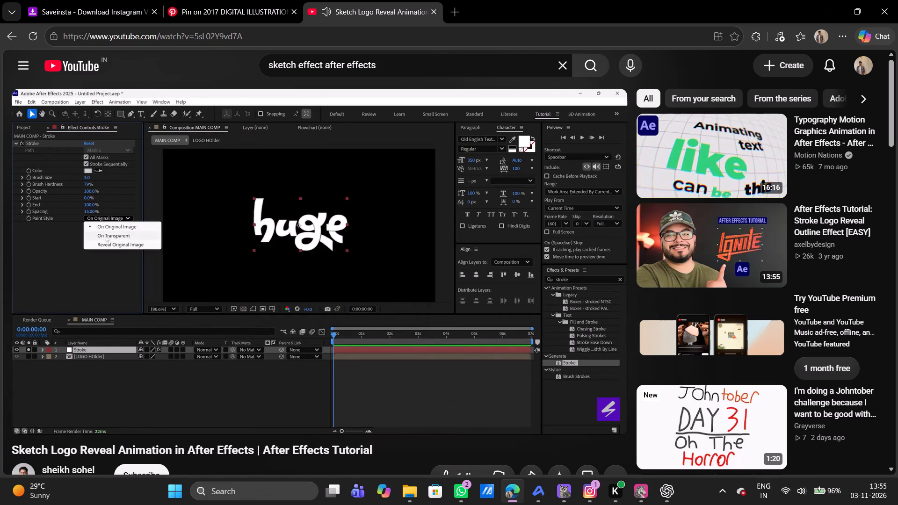
pyautogui.press('space')
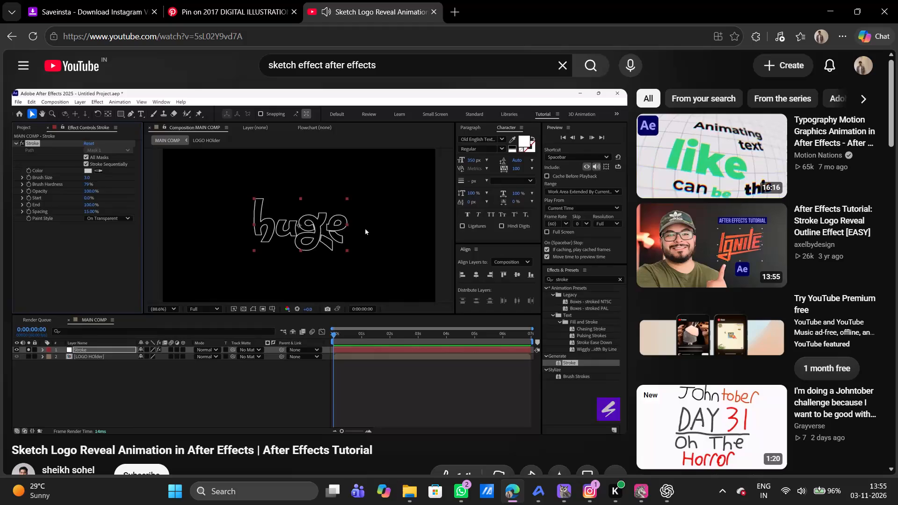
# Return to EffectCraft and undo the white color change and the Scribble effect on the BothSketch-2.png 2 layer.
pyautogui.hotkey('alt', 'Tab')
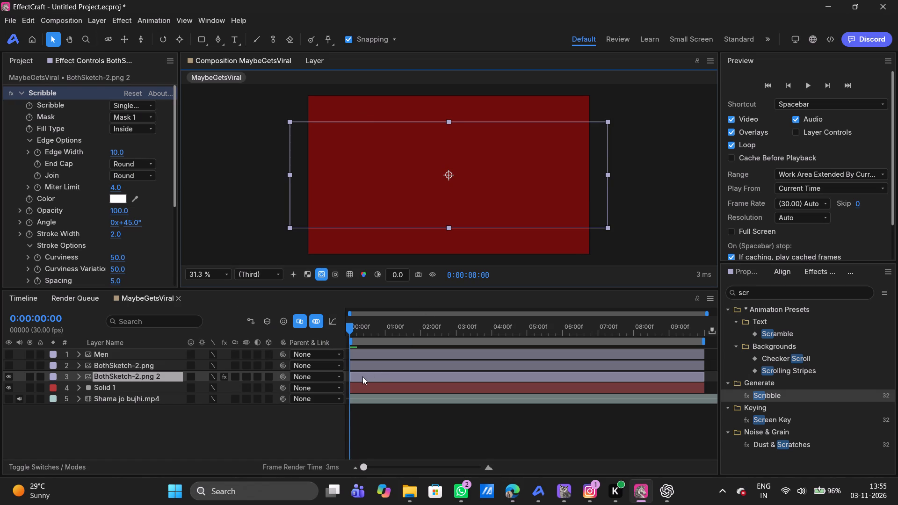
pyautogui.hotkey('ctrl', 'z')
pyautogui.hotkey('ctrl', 'z')
pyautogui.hotkey('ctrl', 'z')
pyautogui.click(374, 375)
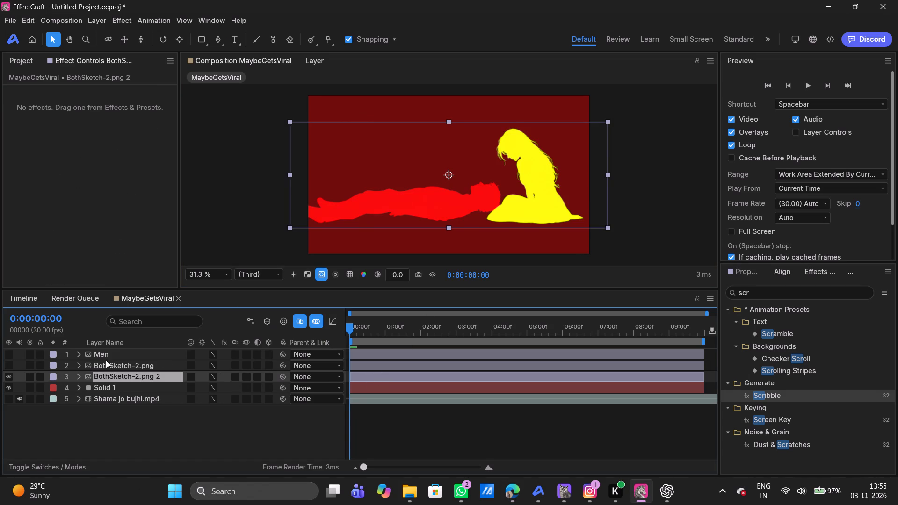
# Hide the BothSketch-2.png 2 layer and show the Men layer.
pyautogui.click(7, 379)
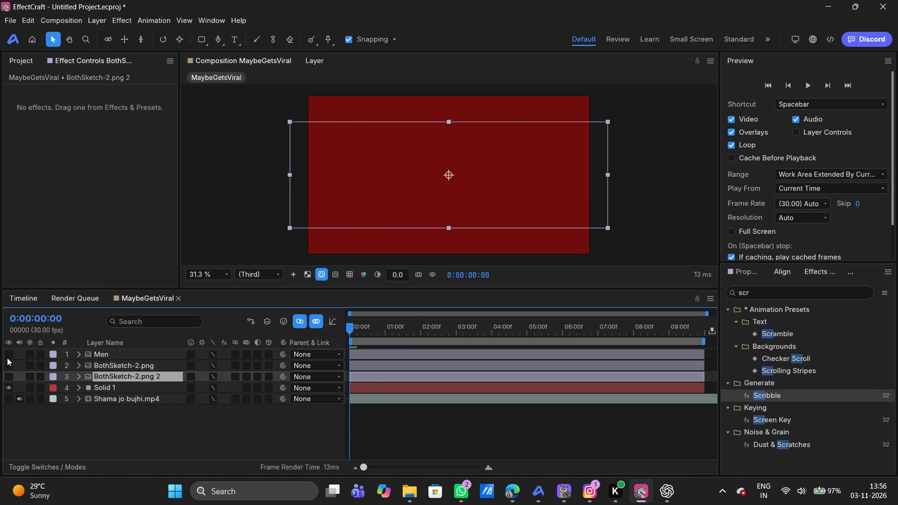
pyautogui.click(8, 355)
# Apply the Stroke effect to the Men layer and set its paint style to On Transparent.
pyautogui.click(126, 355)
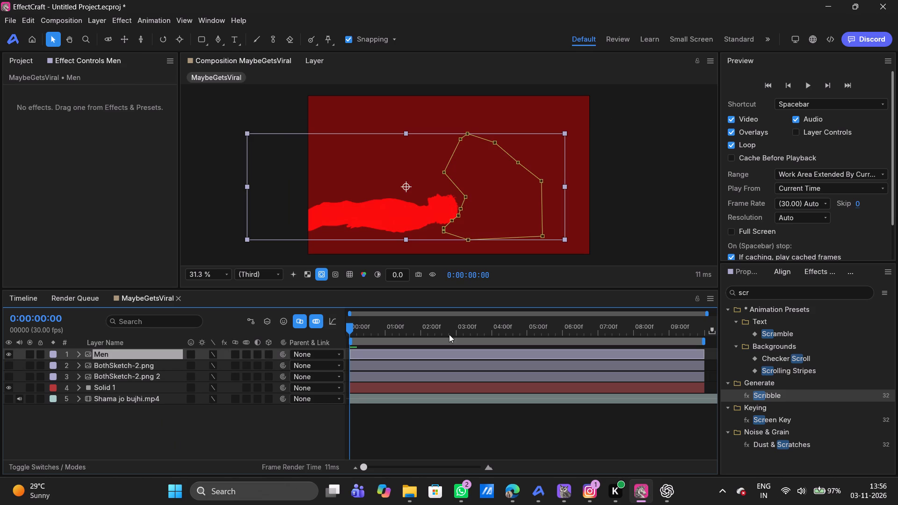
pyautogui.click(752, 292)
pyautogui.press('BackSpace')
pyautogui.press('BackSpace')
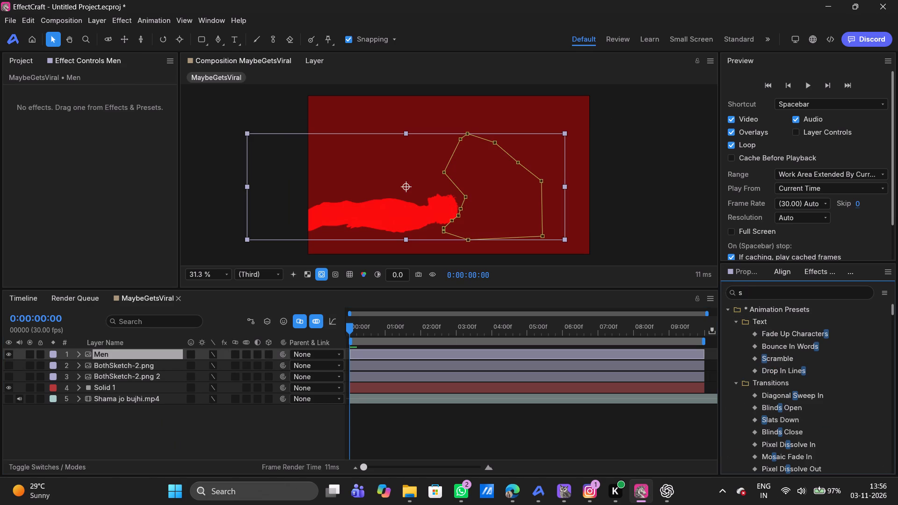
pyautogui.write('tr')
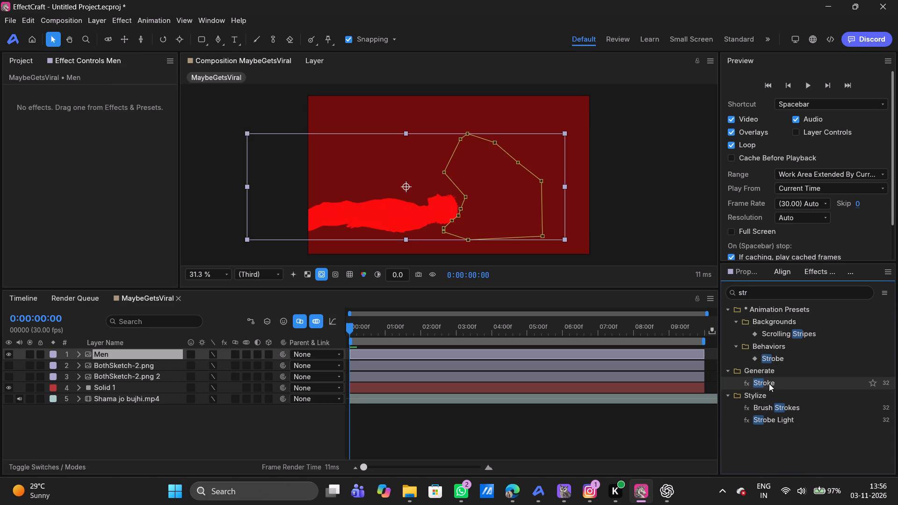
pyautogui.moveTo(769, 383); pyautogui.dragTo(553, 356)
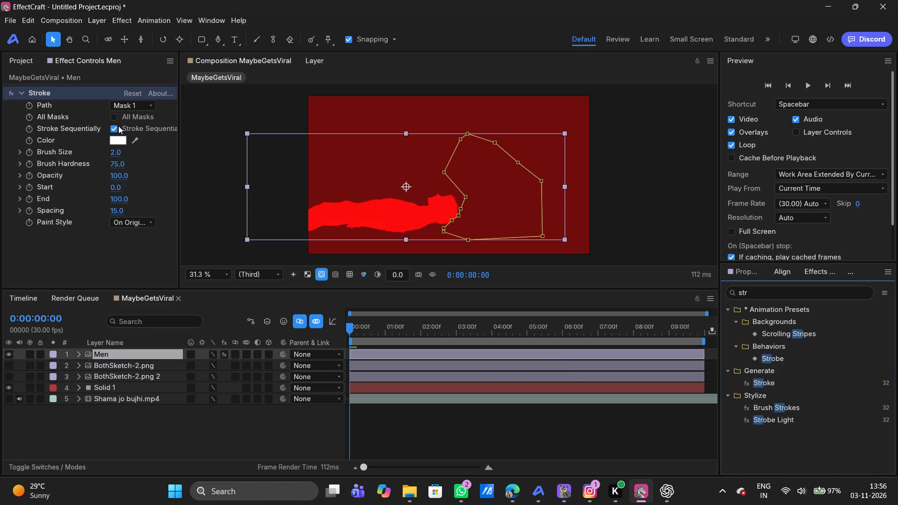
pyautogui.click(138, 224)
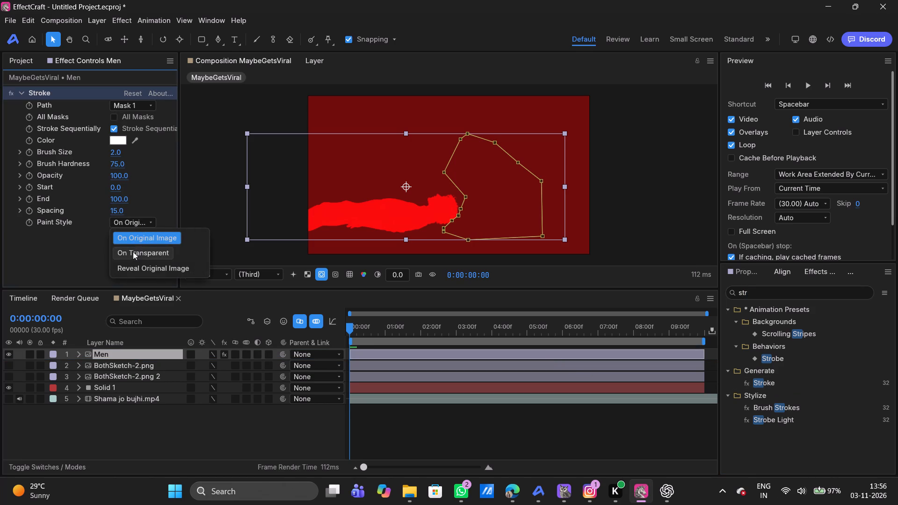
pyautogui.click(133, 252)
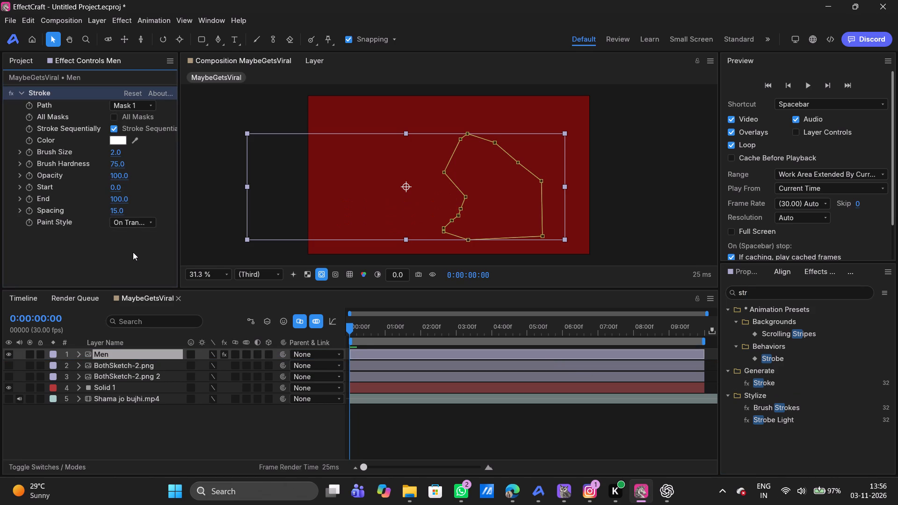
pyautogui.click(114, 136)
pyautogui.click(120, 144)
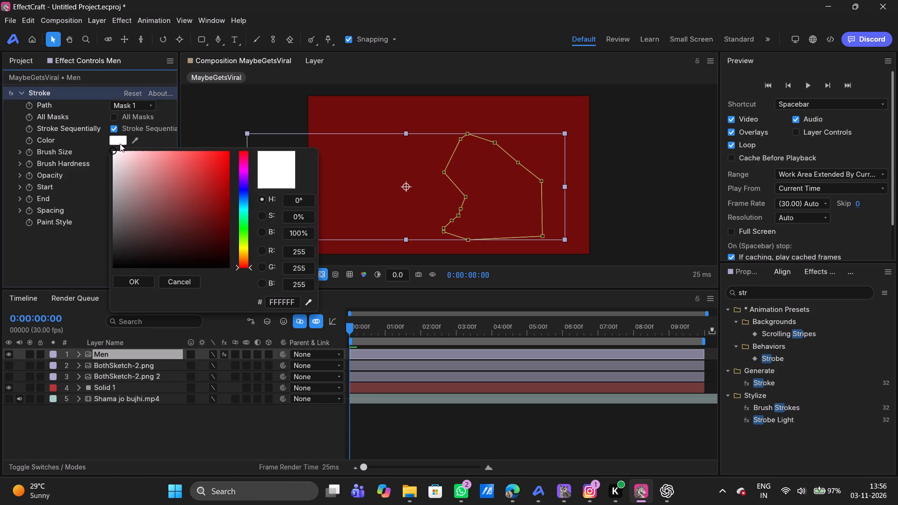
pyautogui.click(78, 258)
# Deselect the Men layer to check how its mask stroke looks in the composition.
pyautogui.click(622, 207)
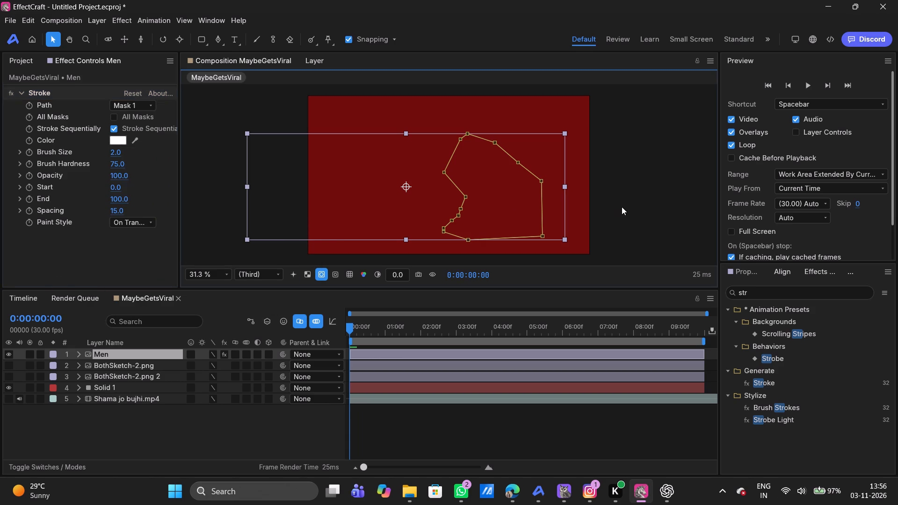
pyautogui.click(379, 349)
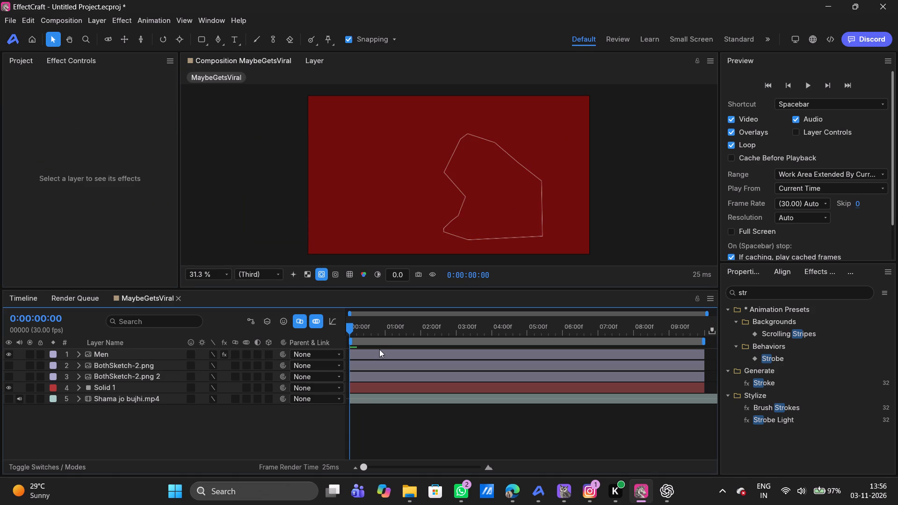
pyautogui.click(374, 351)
pyautogui.click(189, 425)
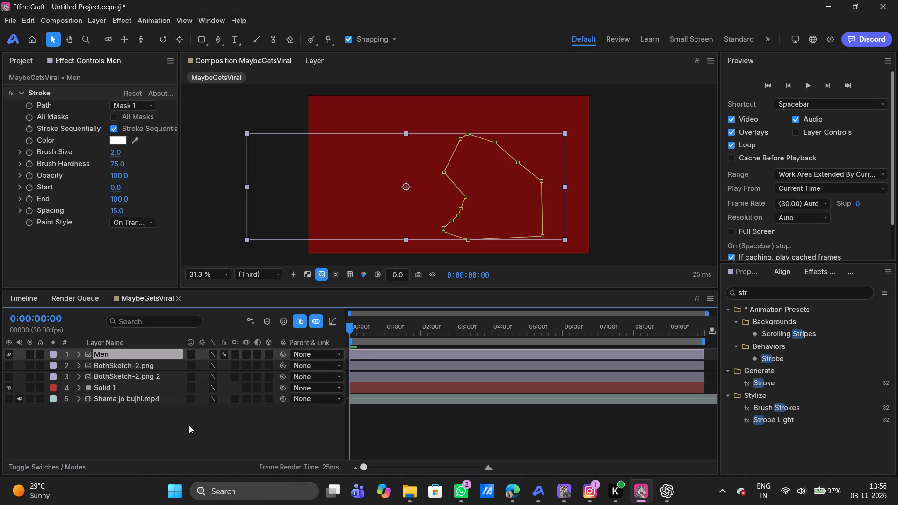
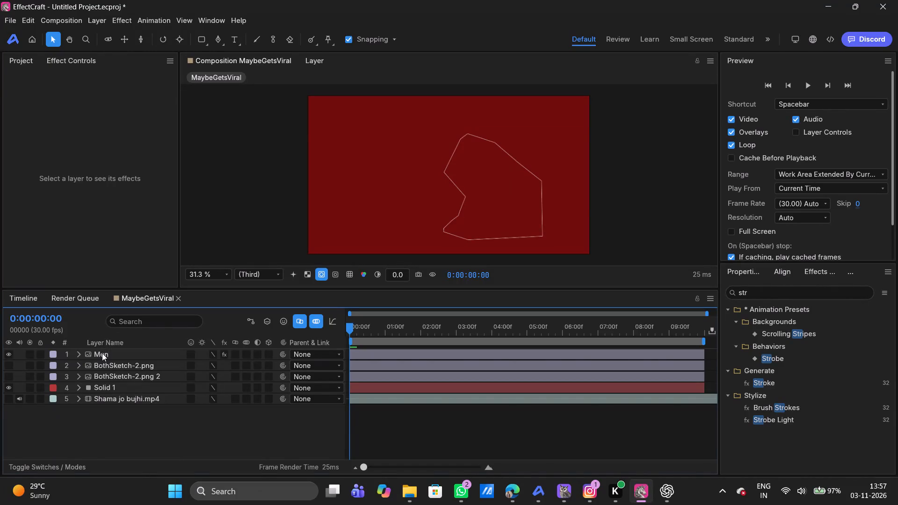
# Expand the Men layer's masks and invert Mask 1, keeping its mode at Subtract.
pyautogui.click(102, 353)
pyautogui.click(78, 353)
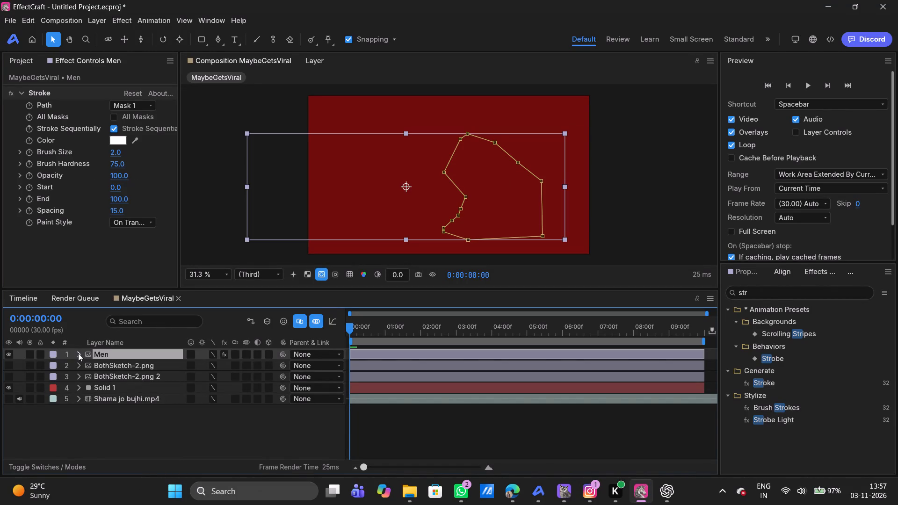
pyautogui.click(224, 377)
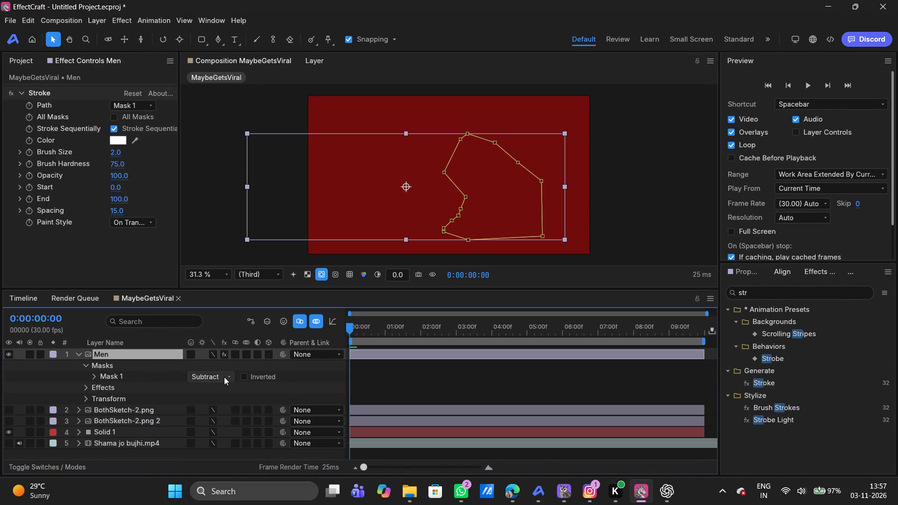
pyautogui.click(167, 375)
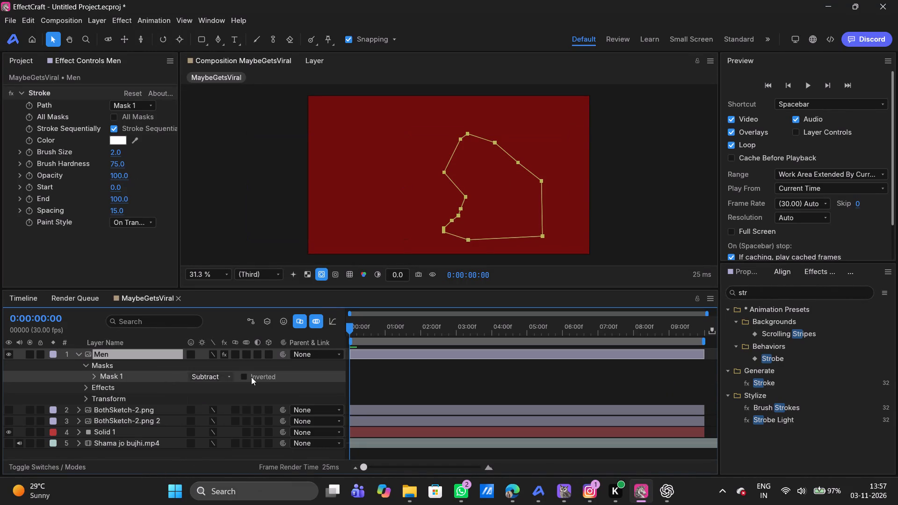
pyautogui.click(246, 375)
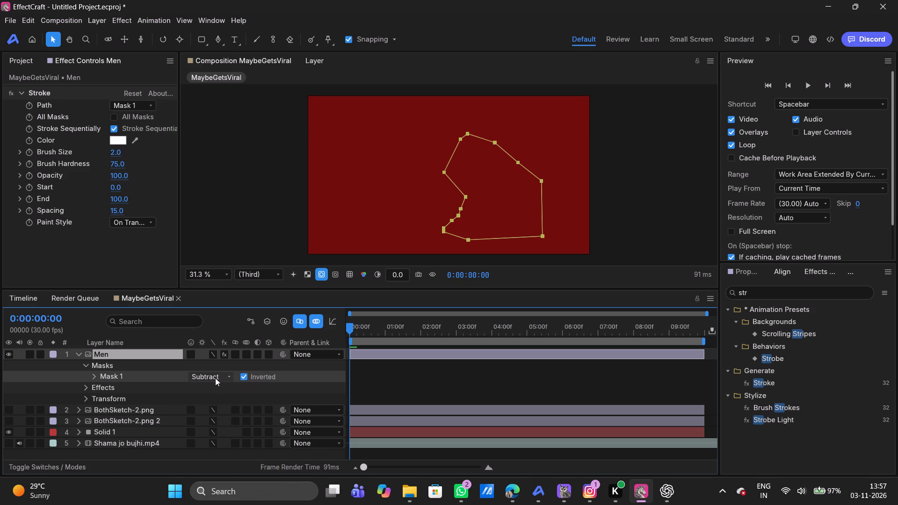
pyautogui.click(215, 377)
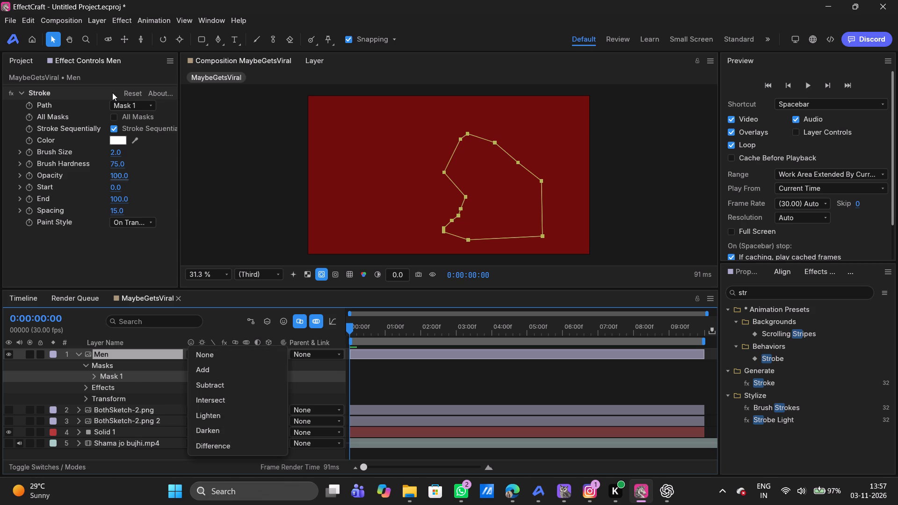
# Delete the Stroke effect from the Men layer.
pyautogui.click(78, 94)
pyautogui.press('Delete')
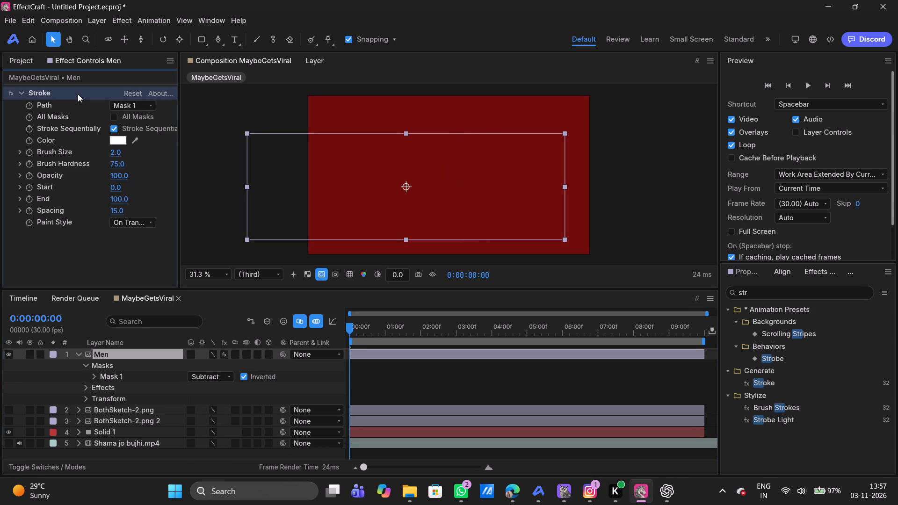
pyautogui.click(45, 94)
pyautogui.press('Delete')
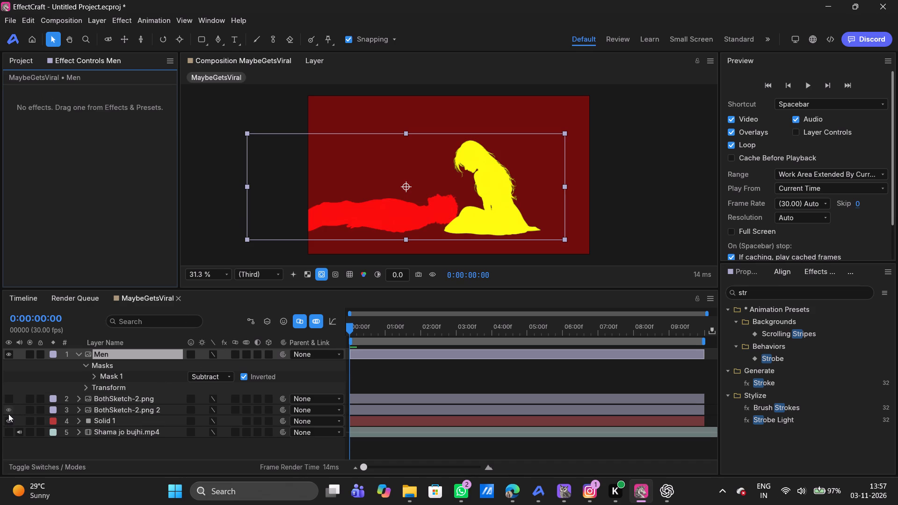
# Undo the recent Men layer changes back through the mask inversion to before the Stroke effect was applied.
pyautogui.click(154, 353)
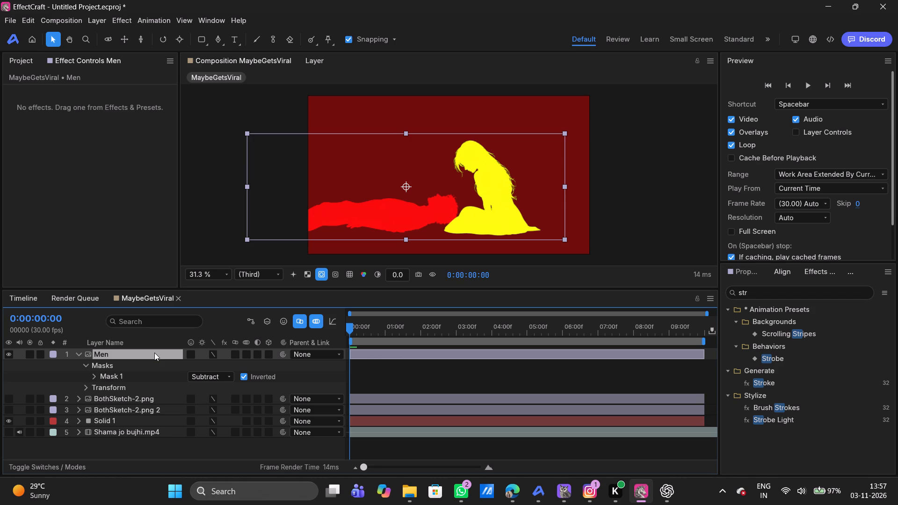
pyautogui.hotkey('ctrl', 'z')
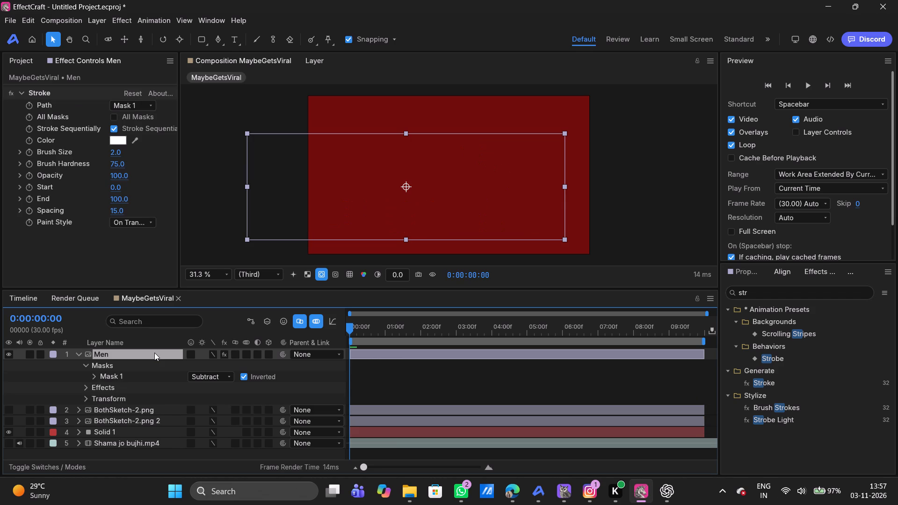
pyautogui.hotkey('ctrl', 'z')
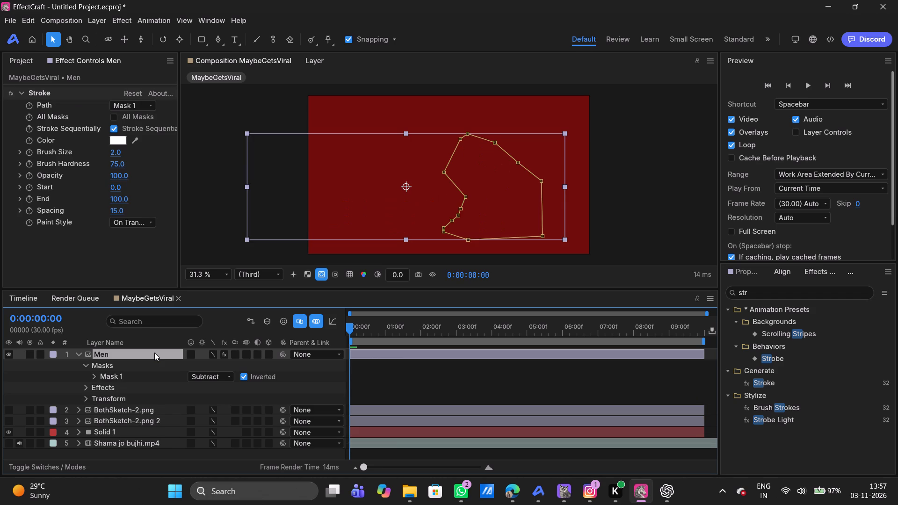
pyautogui.hotkey('ctrl', 'z')
pyautogui.hotkey('ctrl', 'z')
pyautogui.hotkey('ctrl', 'z')
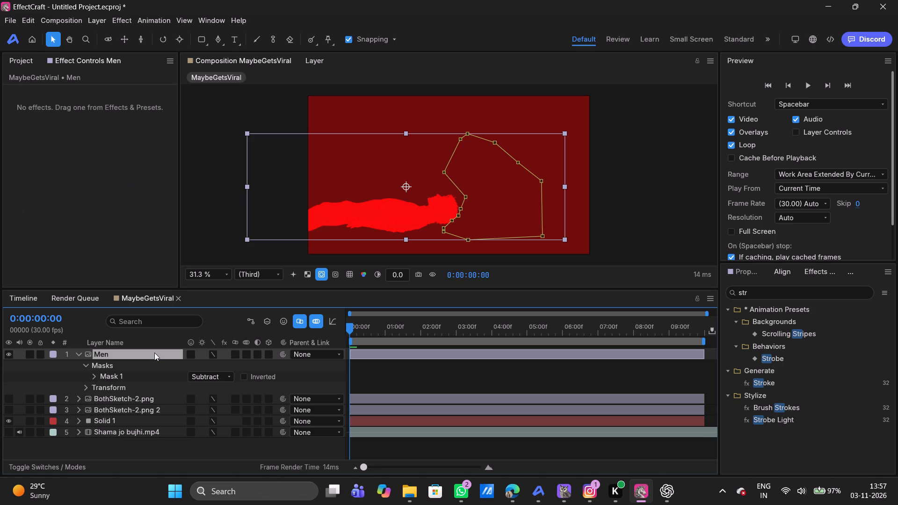
# Invert Mask 1 on the Men layer.
pyautogui.click(245, 377)
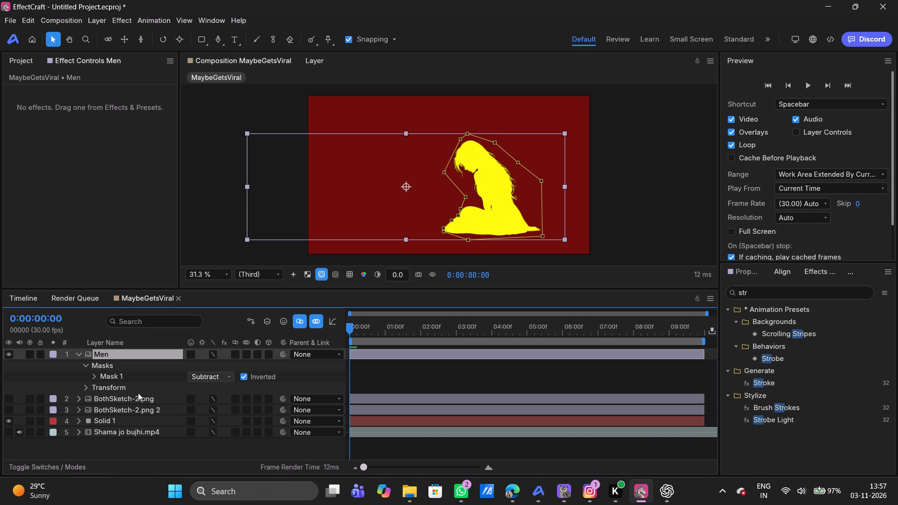
# Expand the BothSketch-2.png layer's masks and invert its Mask 1.
pyautogui.click(80, 398)
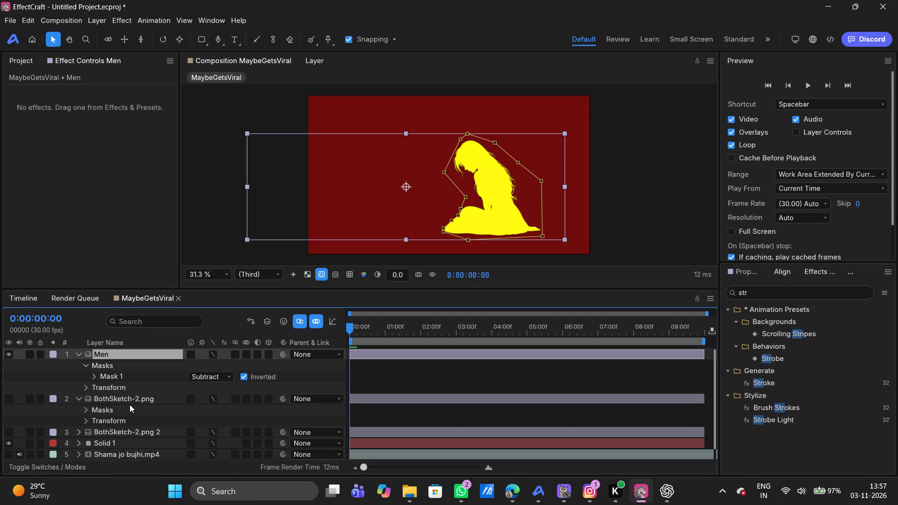
pyautogui.scroll(-1, 130, 404)
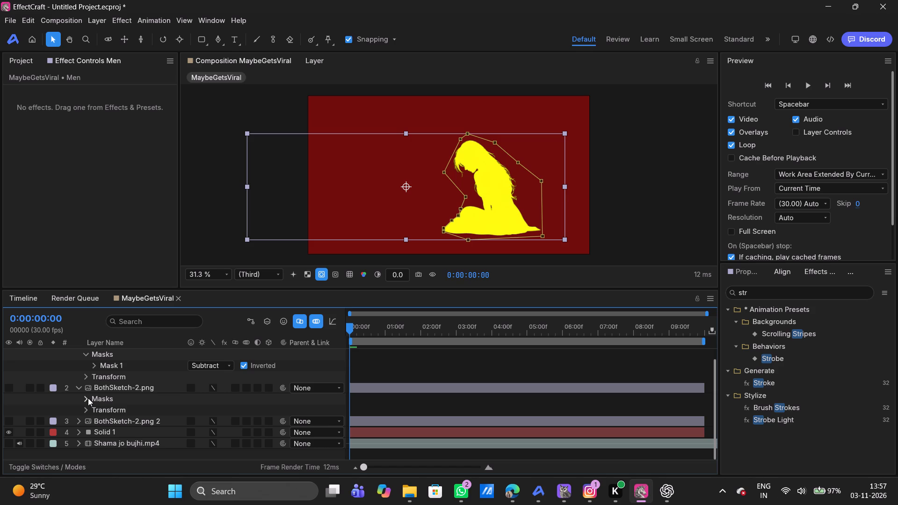
pyautogui.scroll(-1, 88, 398)
pyautogui.click(87, 398)
pyautogui.click(244, 409)
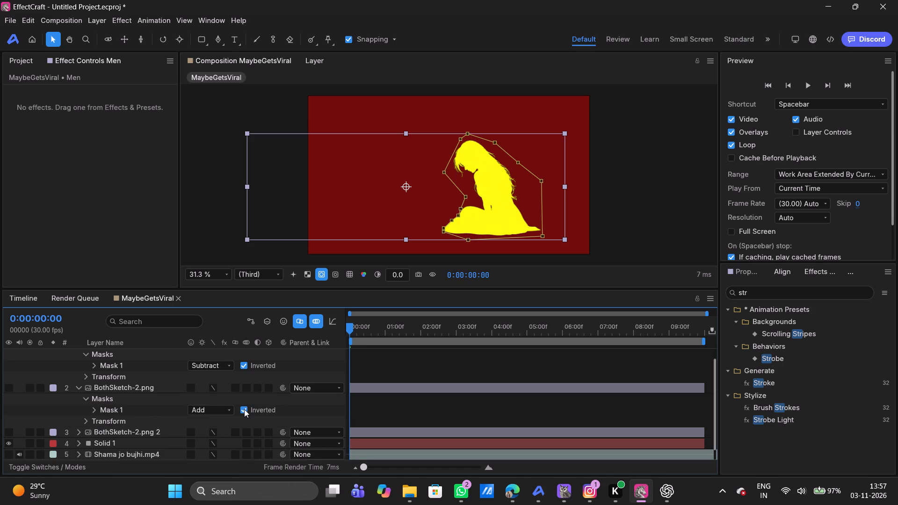
# Hide the Men layer and show the BothSketch-2.png layer in its place.
pyautogui.click(7, 386)
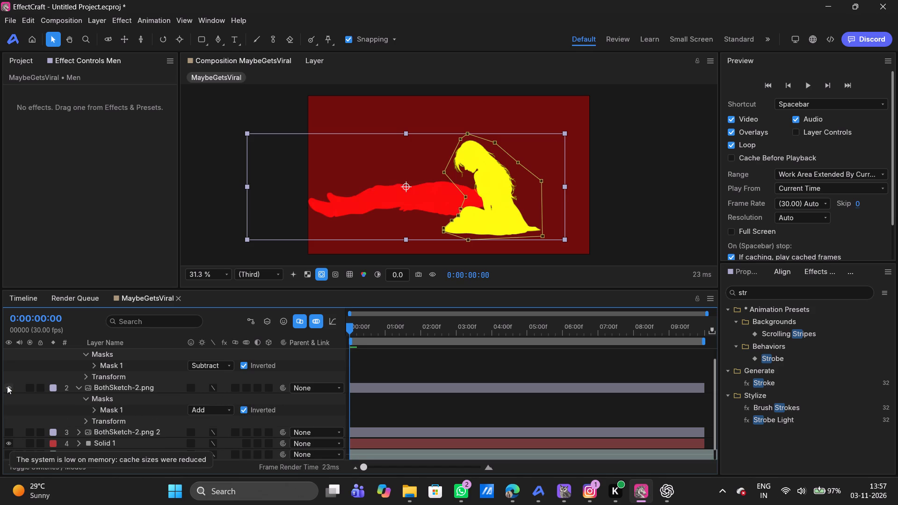
pyautogui.click(7, 386)
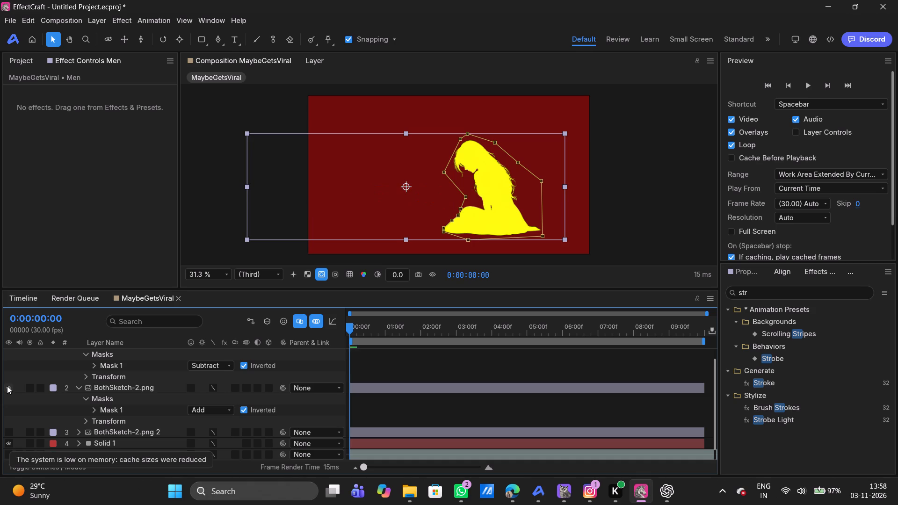
pyautogui.scroll(1, 170, 416)
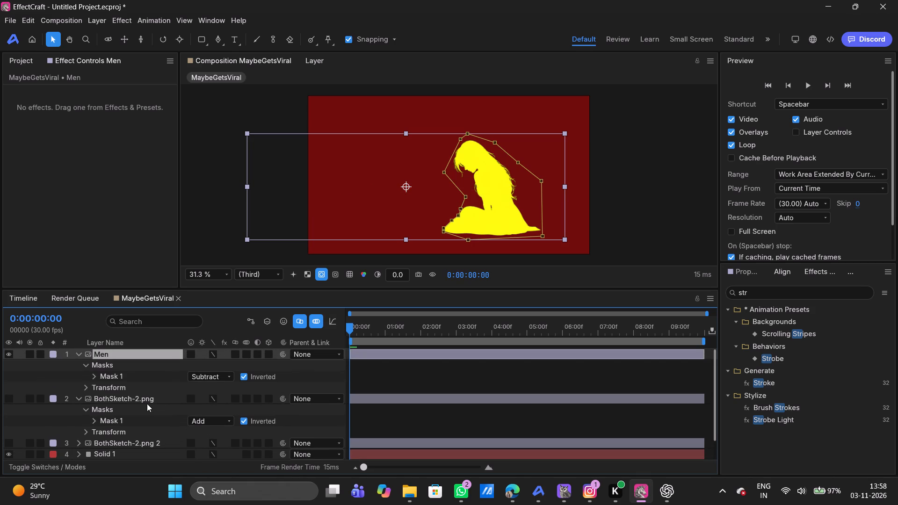
pyautogui.click(142, 399)
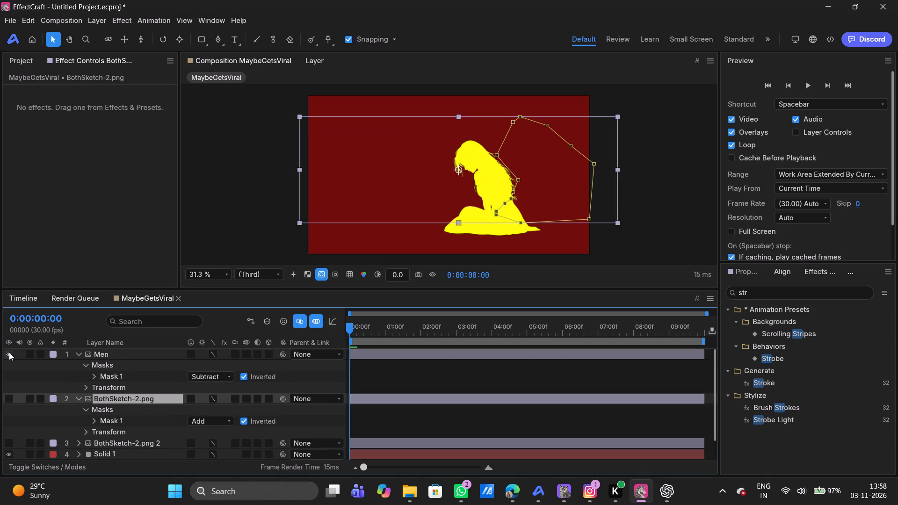
pyautogui.click(9, 352)
pyautogui.click(7, 402)
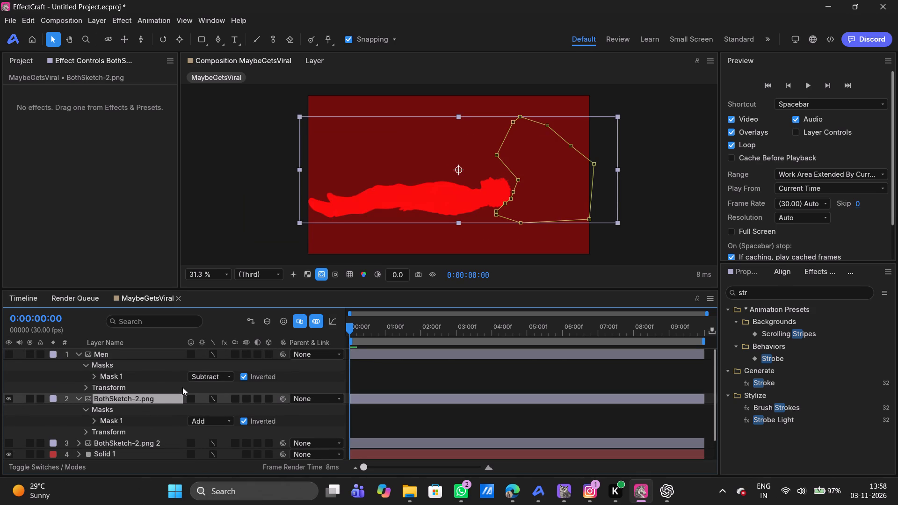
# Apply the Stroke effect to the BothSketch-2.png layer and deselect it to check the stroke.
pyautogui.click(174, 396)
pyautogui.moveTo(770, 382); pyautogui.dragTo(218, 399)
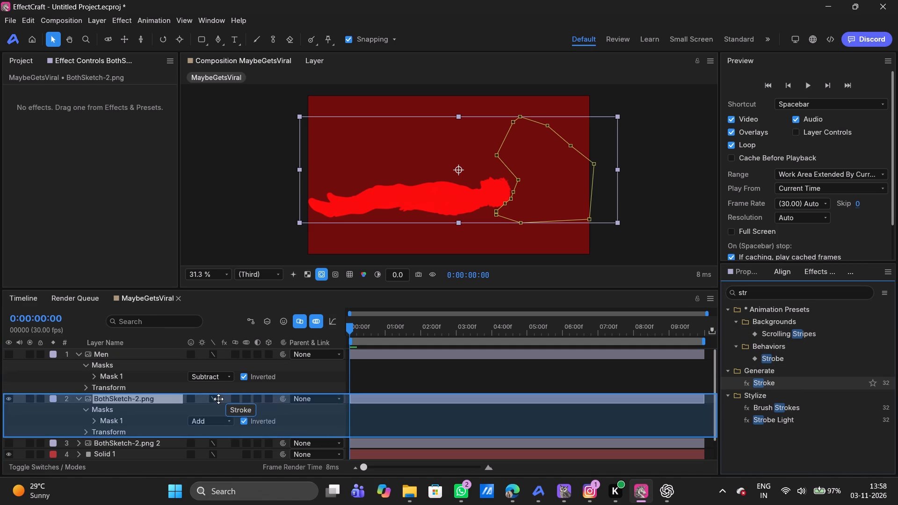
pyautogui.moveTo(218, 399); pyautogui.dragTo(218, 400)
pyautogui.click(55, 247)
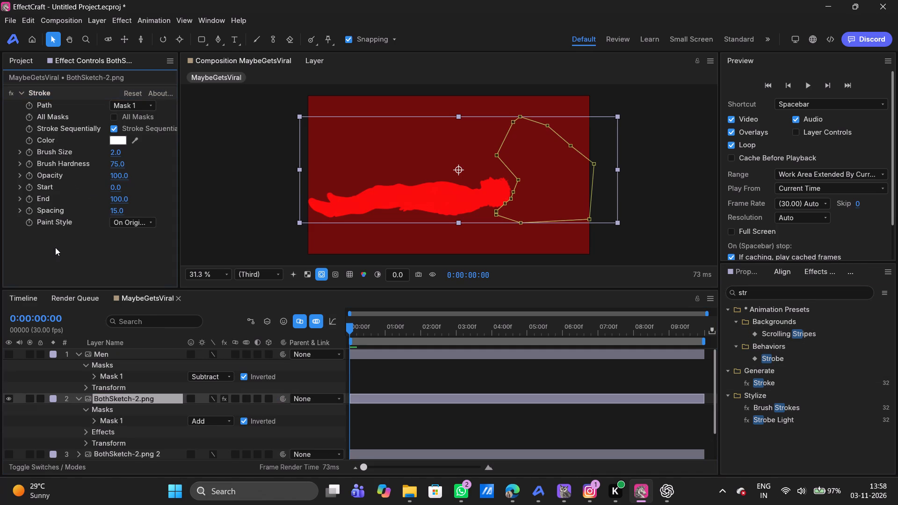
pyautogui.click(223, 226)
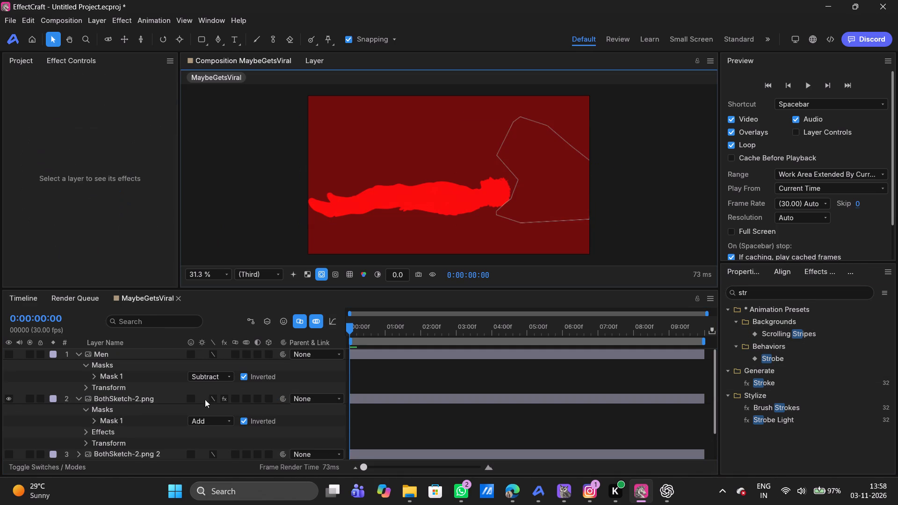
# Hide the BothSketch-2.png layer and collapse its properties and those of the Men layer.
pyautogui.click(139, 397)
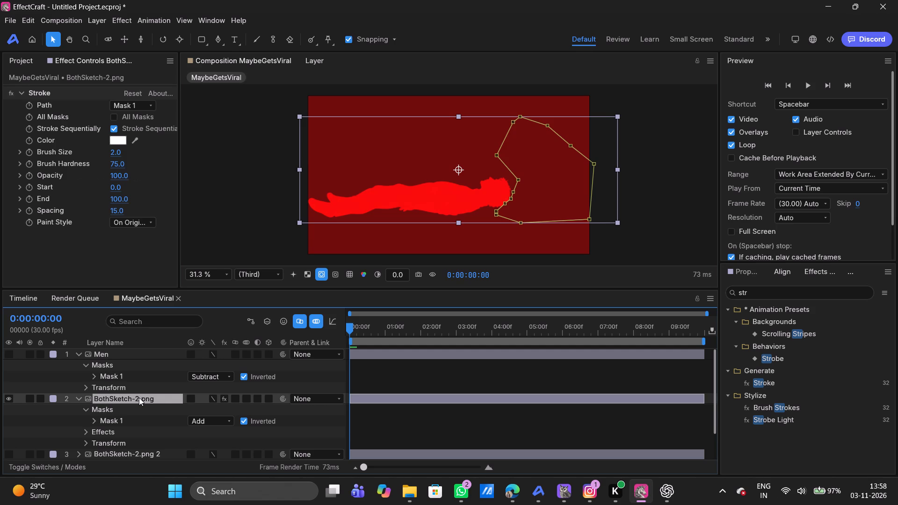
pyautogui.click(21, 94)
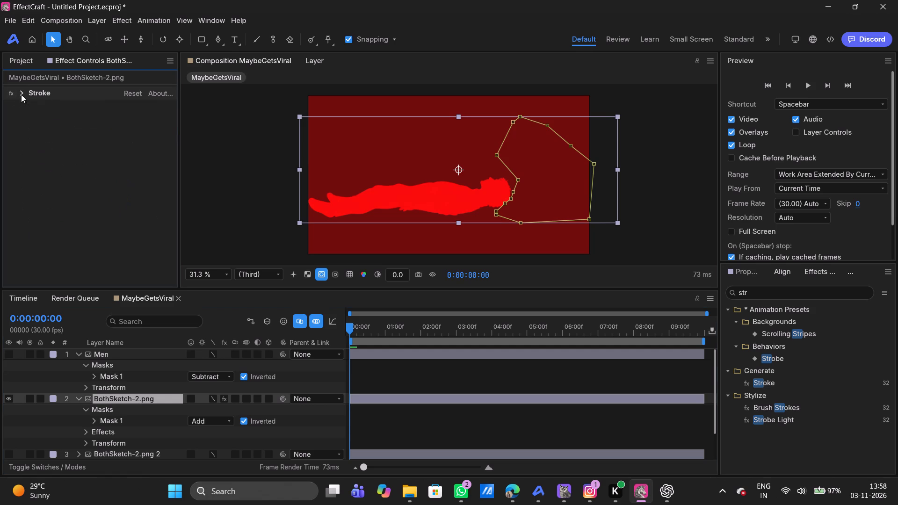
pyautogui.click(7, 396)
pyautogui.click(80, 353)
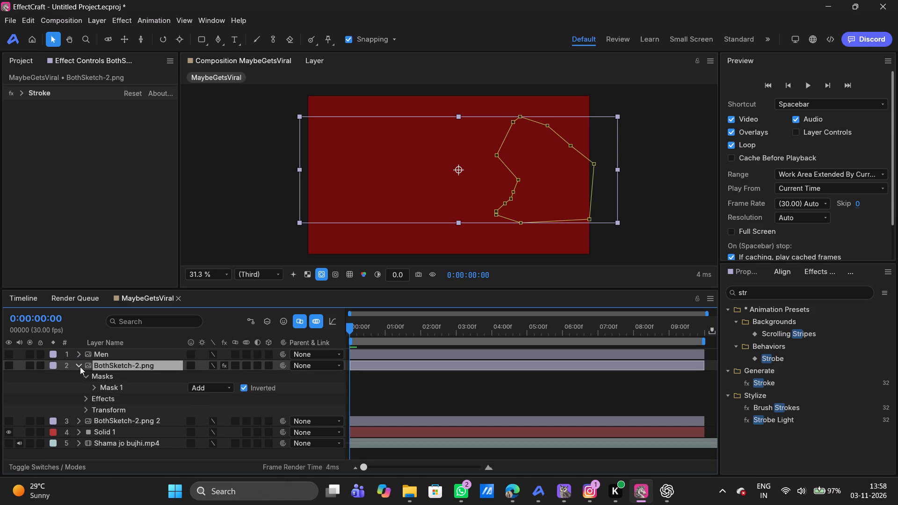
pyautogui.click(80, 367)
# Briefly show the BothSketch-2.png 2 layer to check it, and hide it again.
pyautogui.click(106, 375)
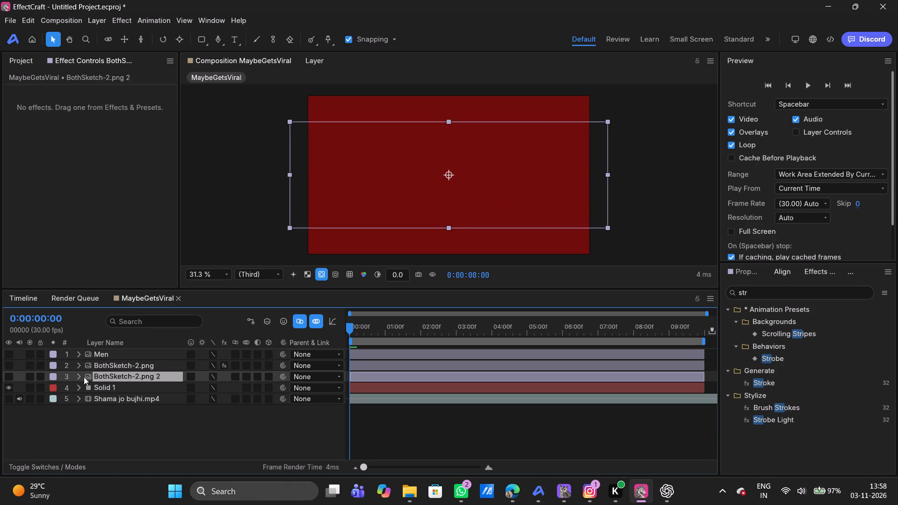
pyautogui.click(8, 379)
pyautogui.click(8, 379)
# Add MaleSketch.png from the project to the MaybeGetsViral composition, directly above Solid 1.
pyautogui.click(24, 55)
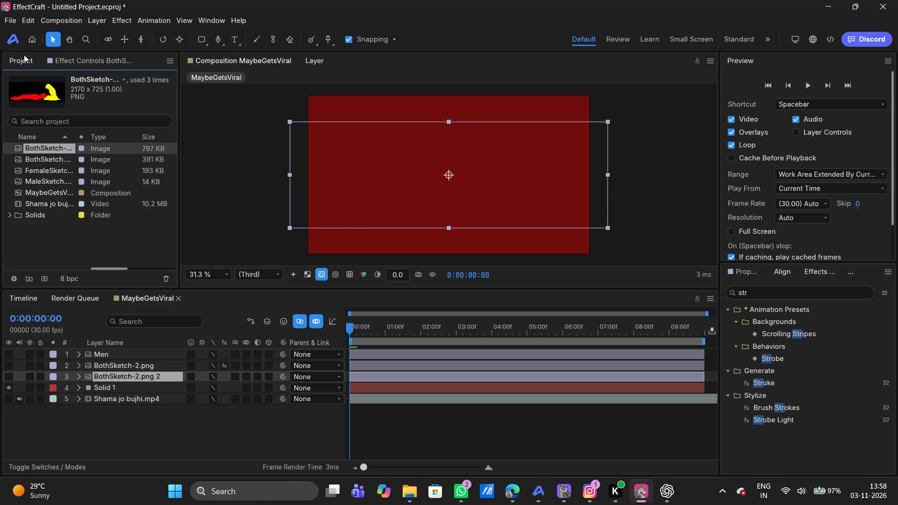
pyautogui.click(80, 428)
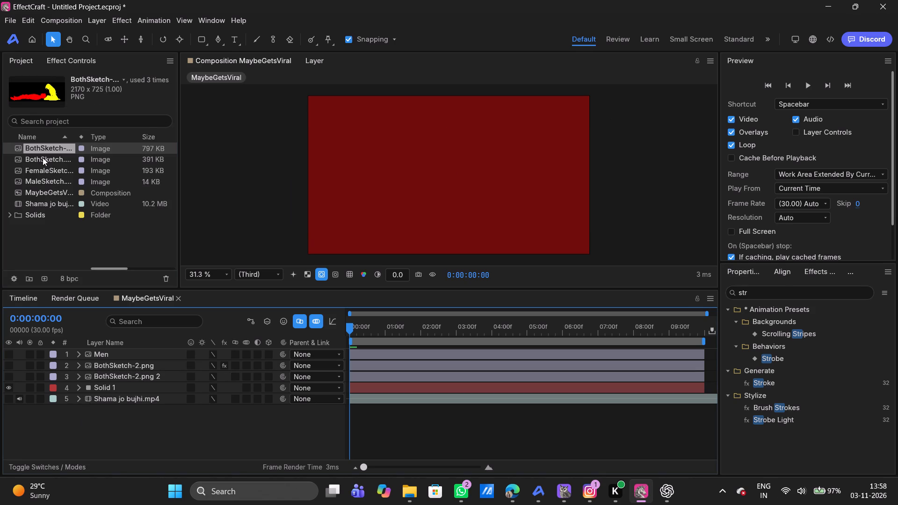
pyautogui.click(34, 180)
pyautogui.moveTo(34, 180); pyautogui.dragTo(96, 384)
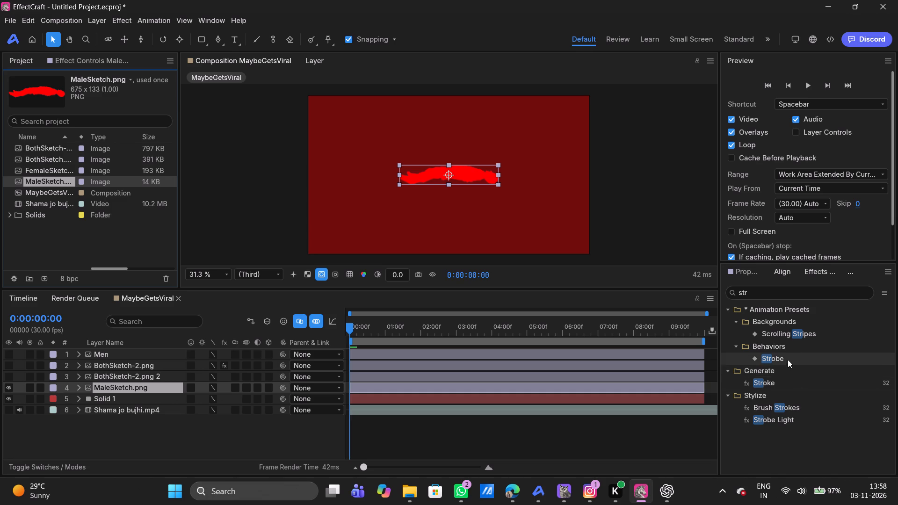
# Apply the Stroke effect to the MaleSketch.png layer.
pyautogui.moveTo(767, 380); pyautogui.dragTo(637, 388)
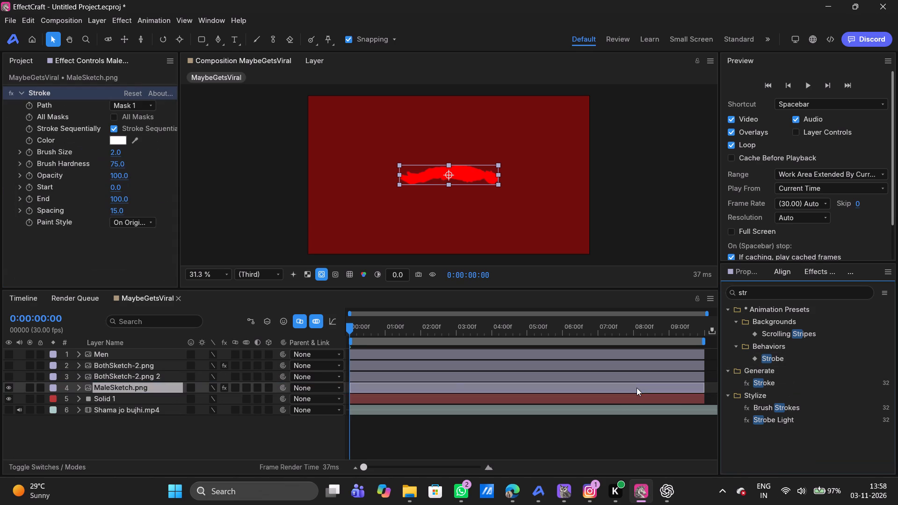
# Set the Stroke effect's Paint Style on the MaleSketch.png layer to On Transparent.
pyautogui.click(141, 222)
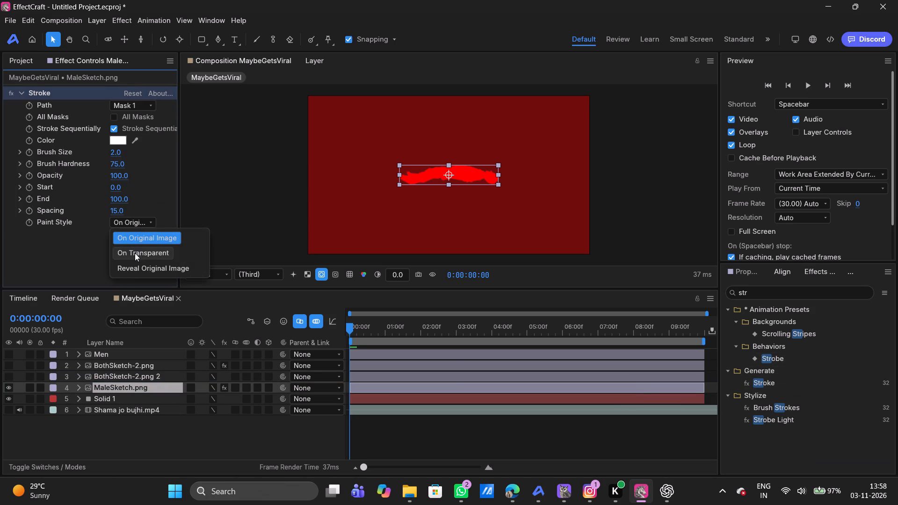
pyautogui.click(135, 253)
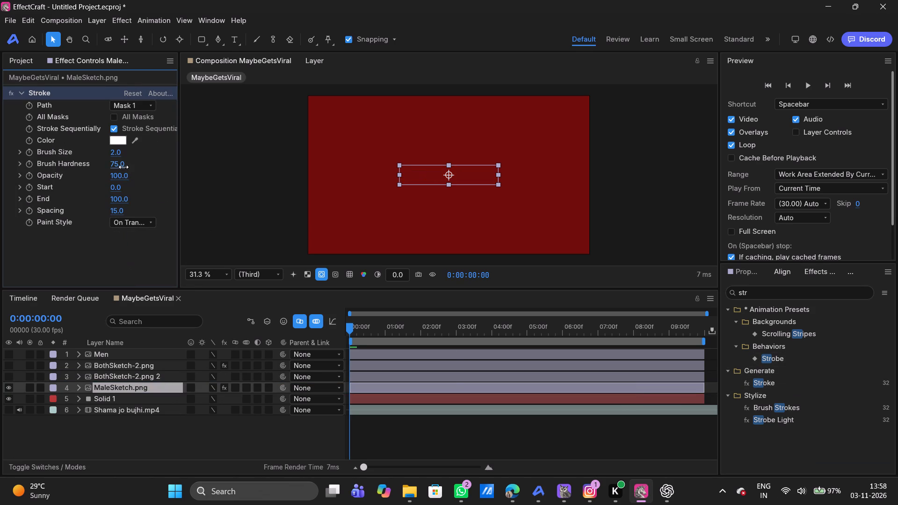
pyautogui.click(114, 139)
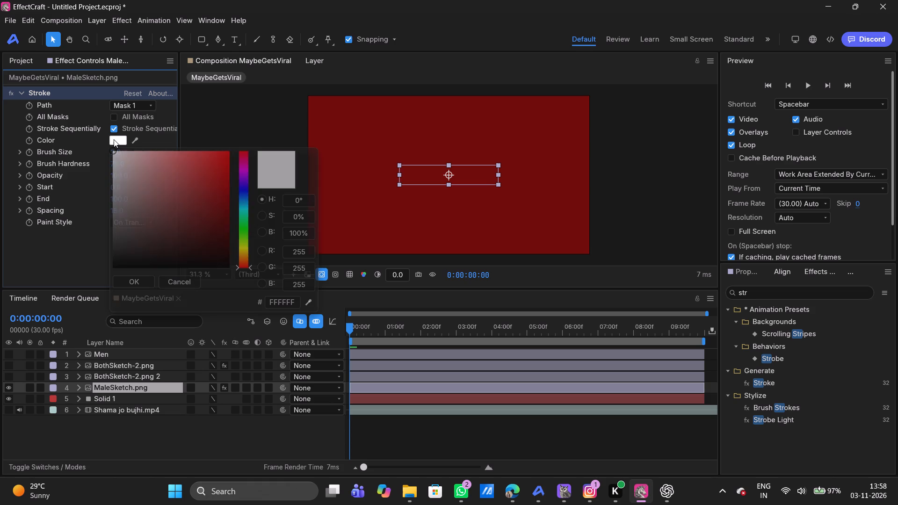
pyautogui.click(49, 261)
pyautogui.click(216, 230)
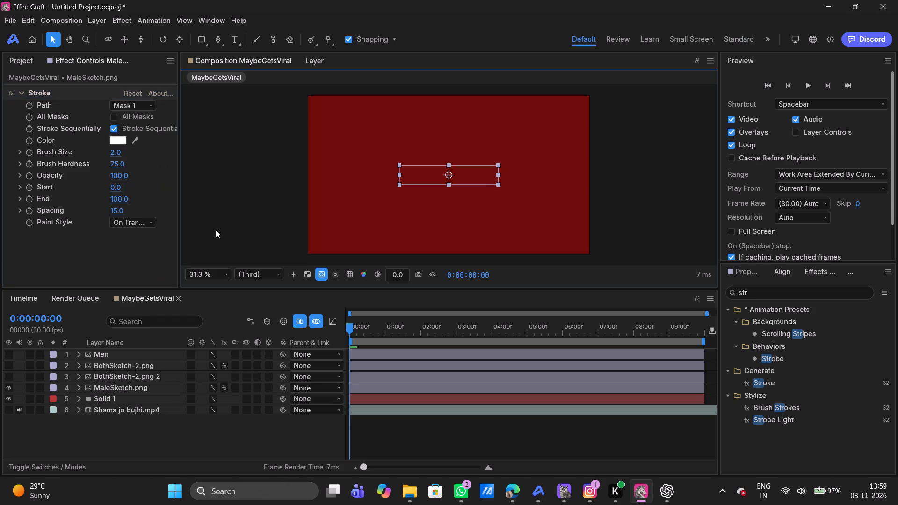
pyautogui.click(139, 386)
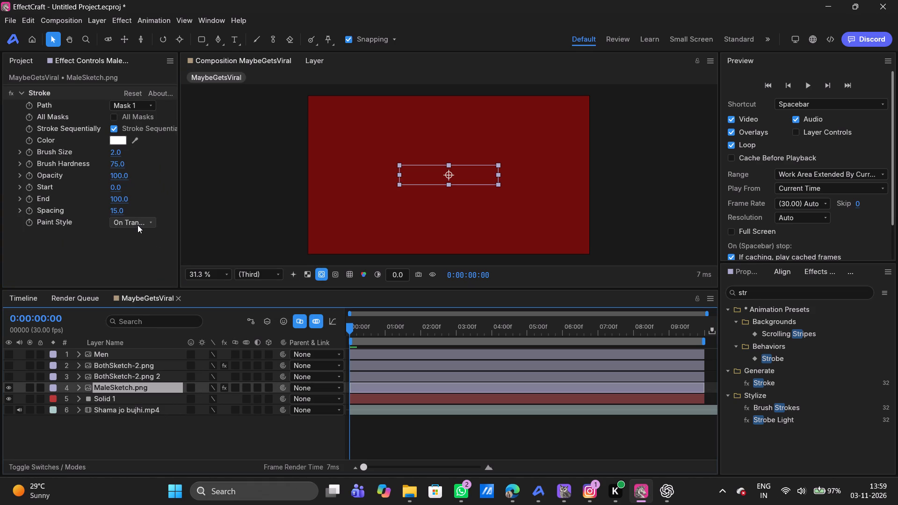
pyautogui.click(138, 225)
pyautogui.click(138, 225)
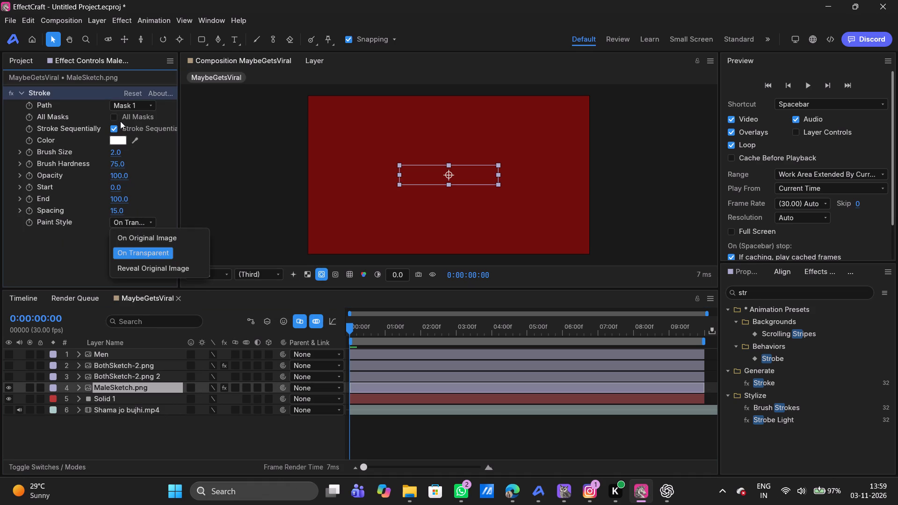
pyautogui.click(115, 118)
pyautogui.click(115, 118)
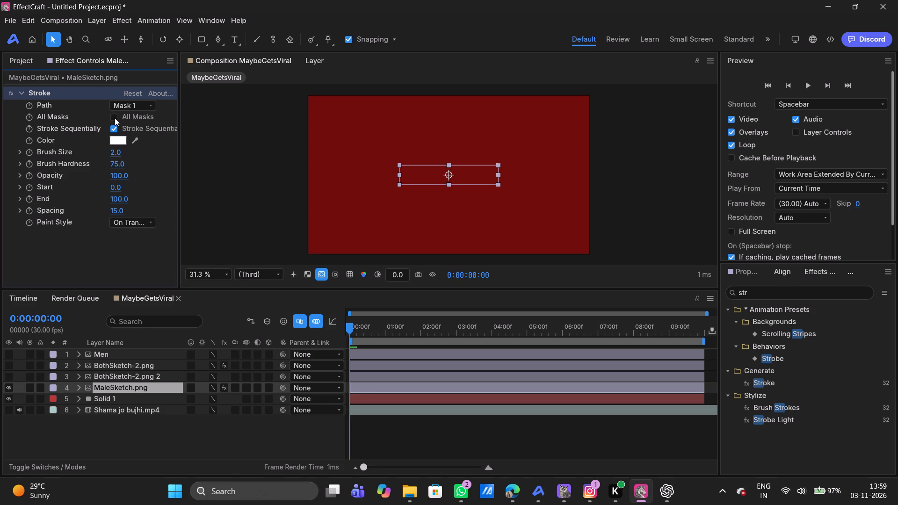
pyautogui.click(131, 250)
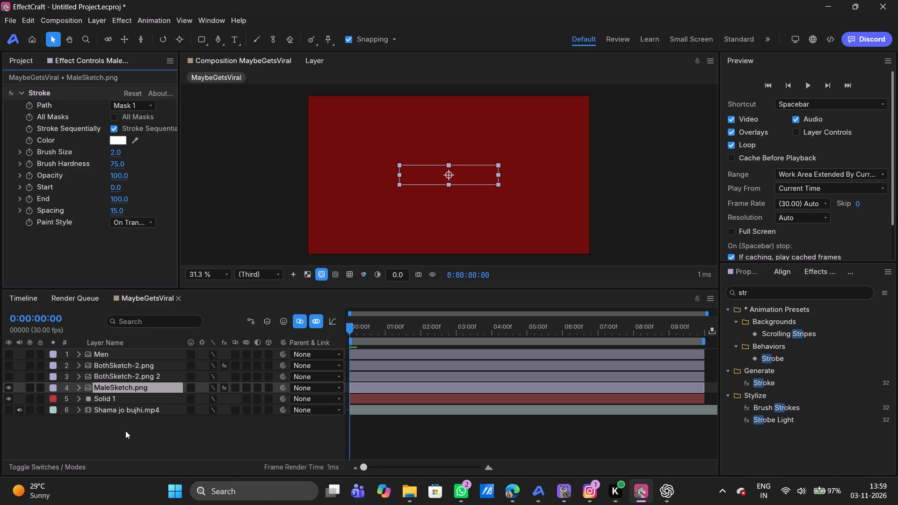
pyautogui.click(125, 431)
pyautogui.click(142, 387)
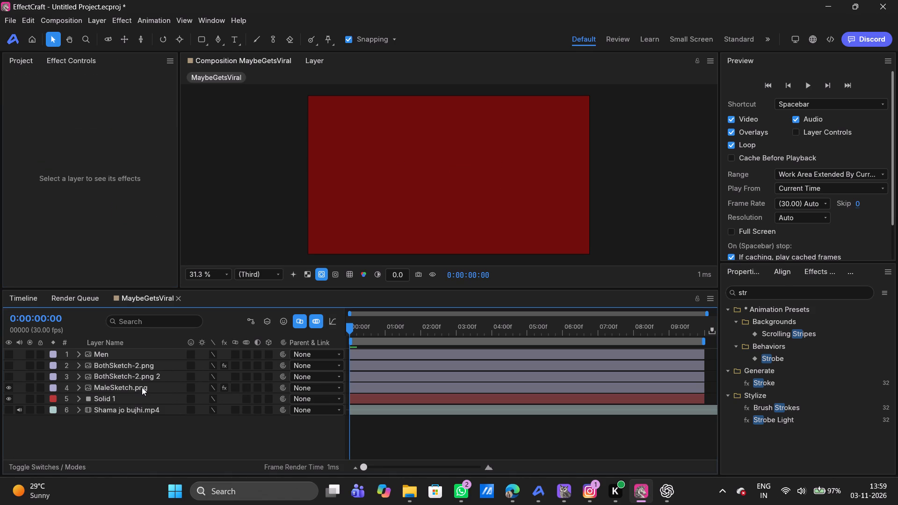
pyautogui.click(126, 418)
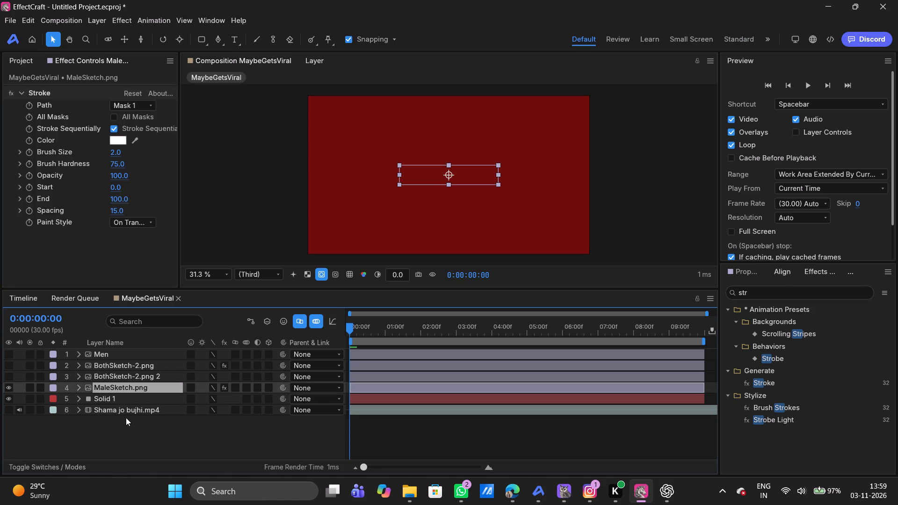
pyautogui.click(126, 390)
# Switch to Microsoft Edge, return to the YouTube results for "sketch effect after effects" and look through them for another tutorial.
pyautogui.click(510, 494)
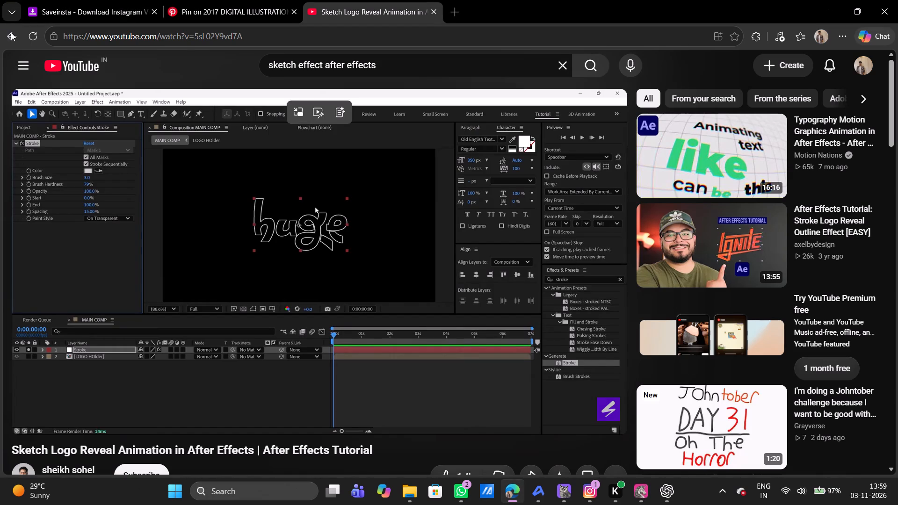
pyautogui.click(11, 34)
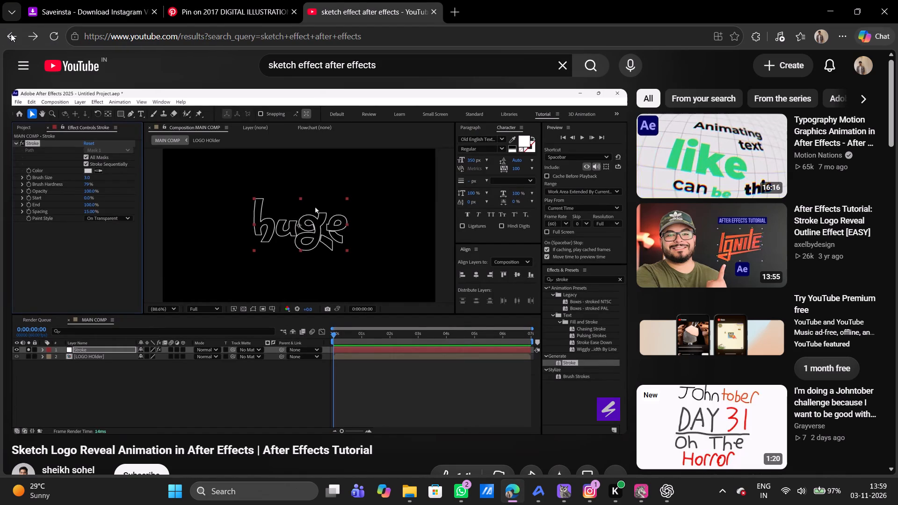
pyautogui.click(151, 288)
pyautogui.scroll(-1, 147, 318)
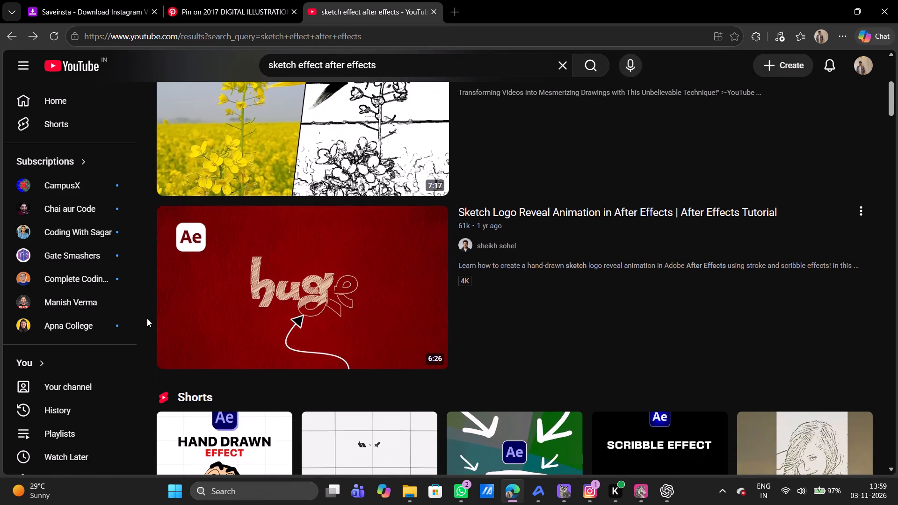
pyautogui.scroll(-6, 147, 318)
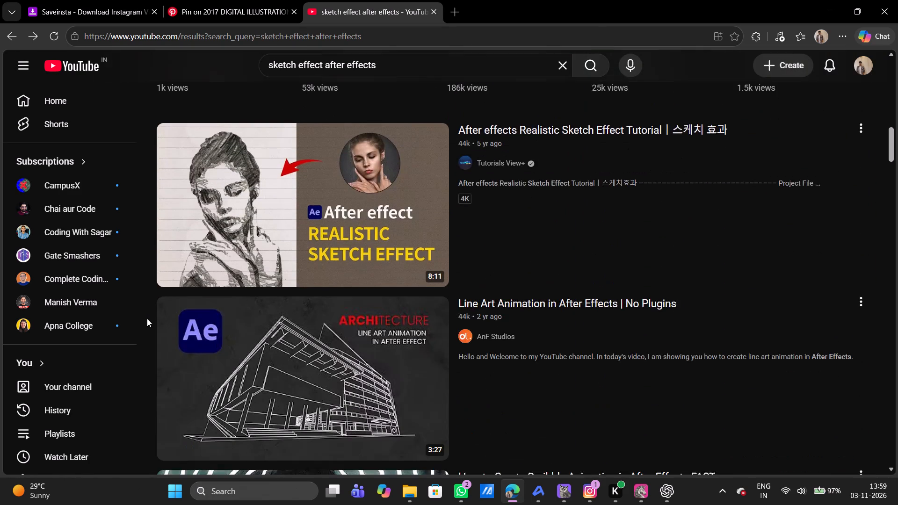
pyautogui.scroll(-4, 147, 318)
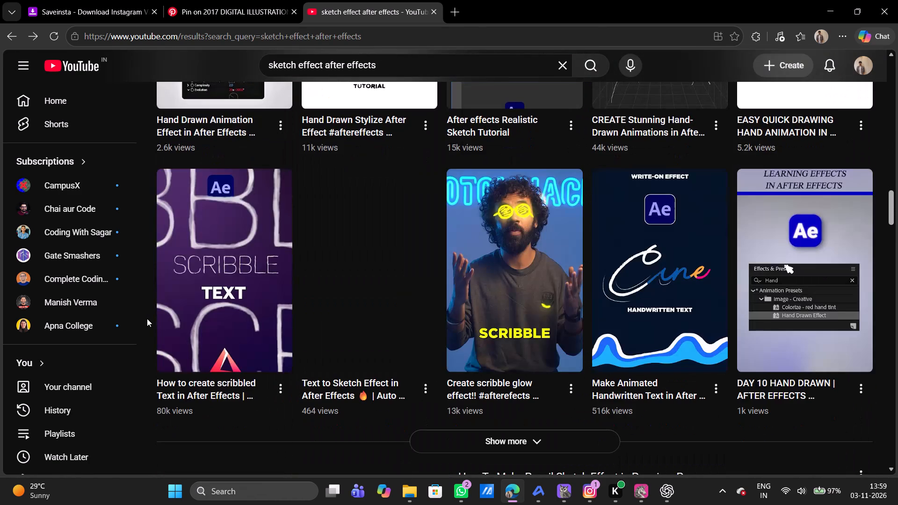
pyautogui.scroll(-2, 147, 318)
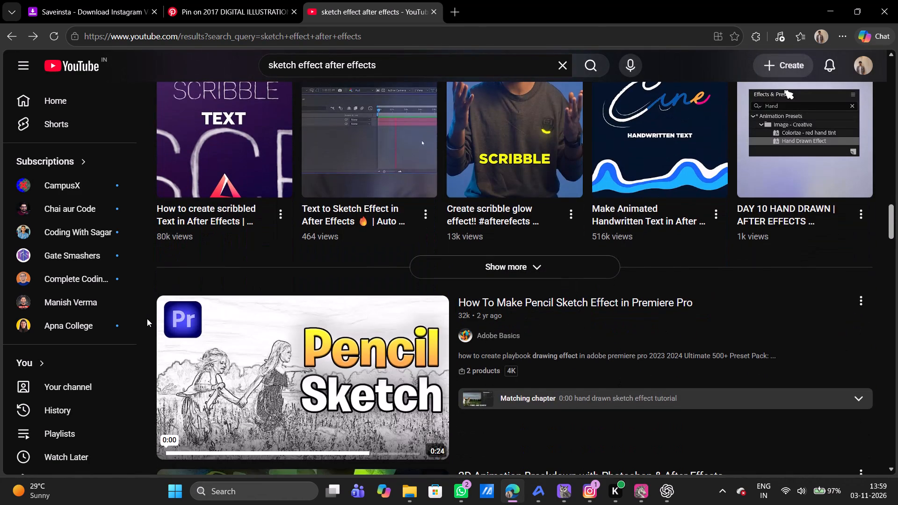
# Search YouTube for "scribble effect after effects".
pyautogui.doubleClick(291, 65)
pyautogui.press('BackSpace')
pyautogui.write('scri')
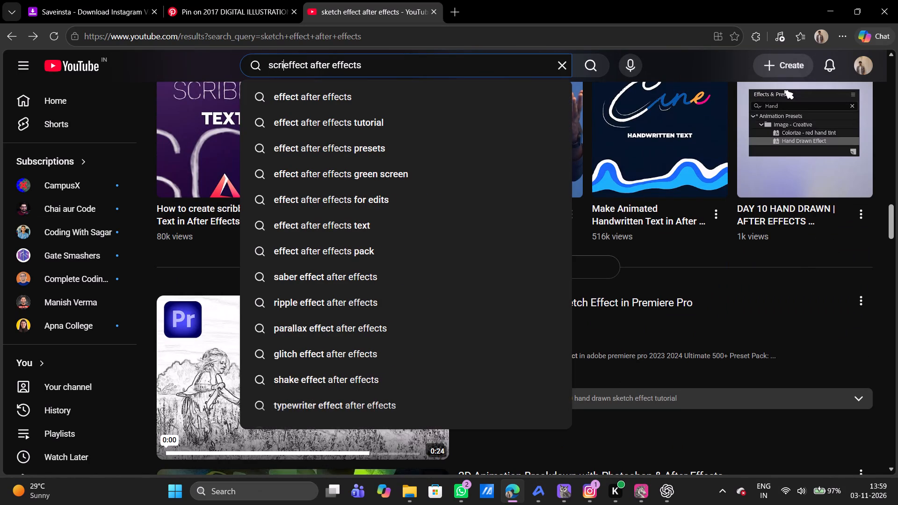
pyautogui.write('bble')
pyautogui.press('space')
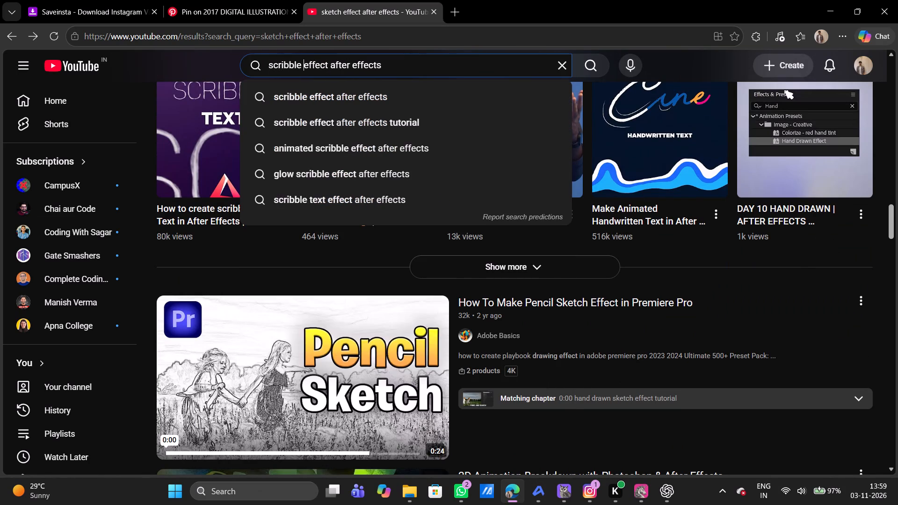
pyautogui.press('Down')
pyautogui.press('Return')
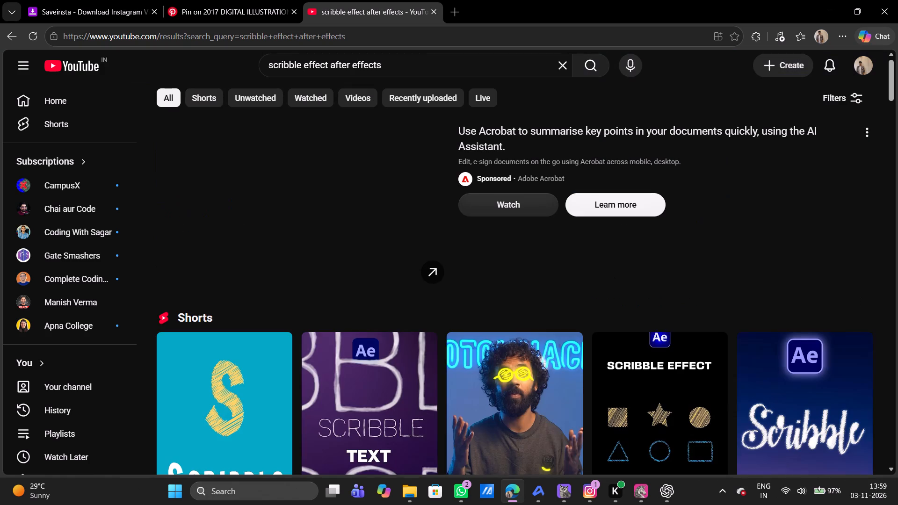
# Look through the scribble effect search results for a tutorial suited to animating the sketch figures.
pyautogui.scroll(-4, 147, 235)
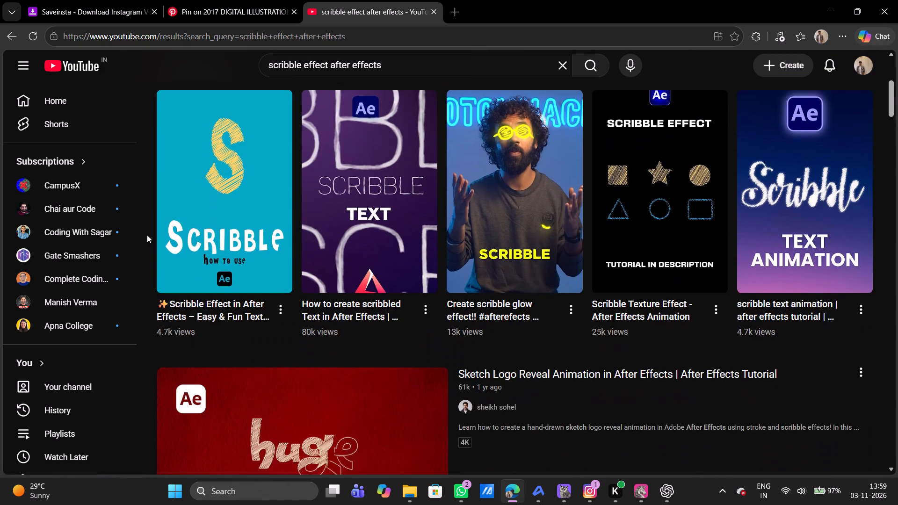
pyautogui.scroll(-4, 147, 235)
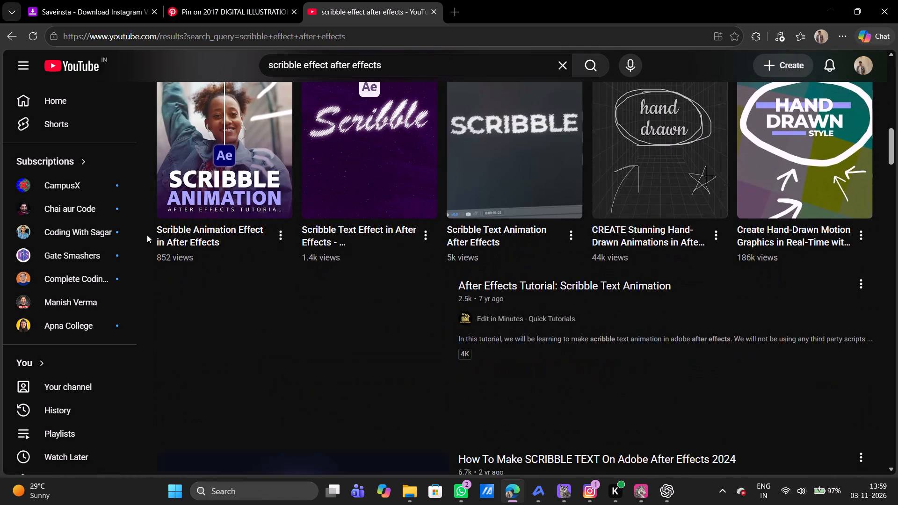
pyautogui.scroll(-4, 147, 235)
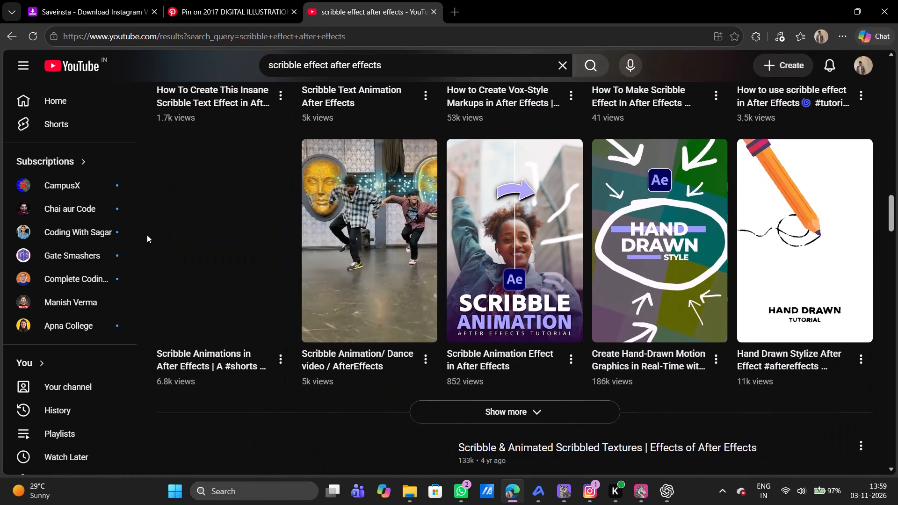
pyautogui.scroll(-3, 147, 235)
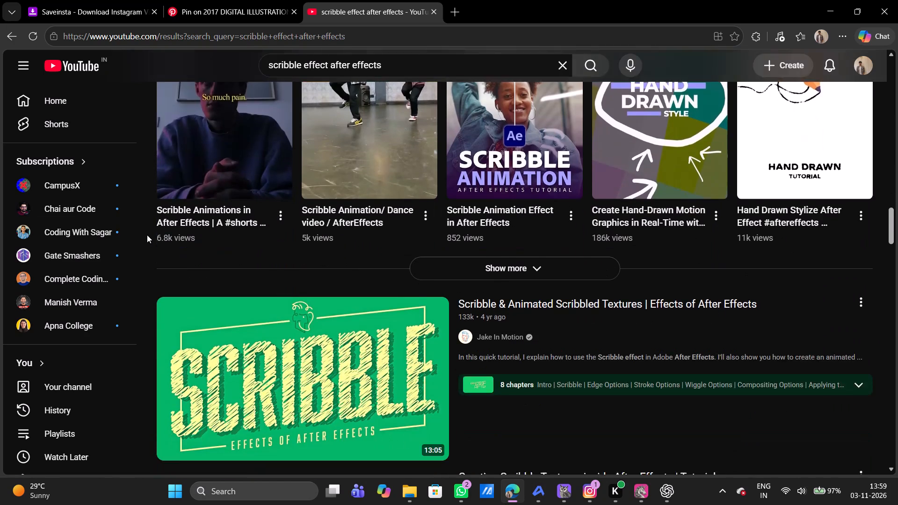
pyautogui.scroll(-3, 147, 235)
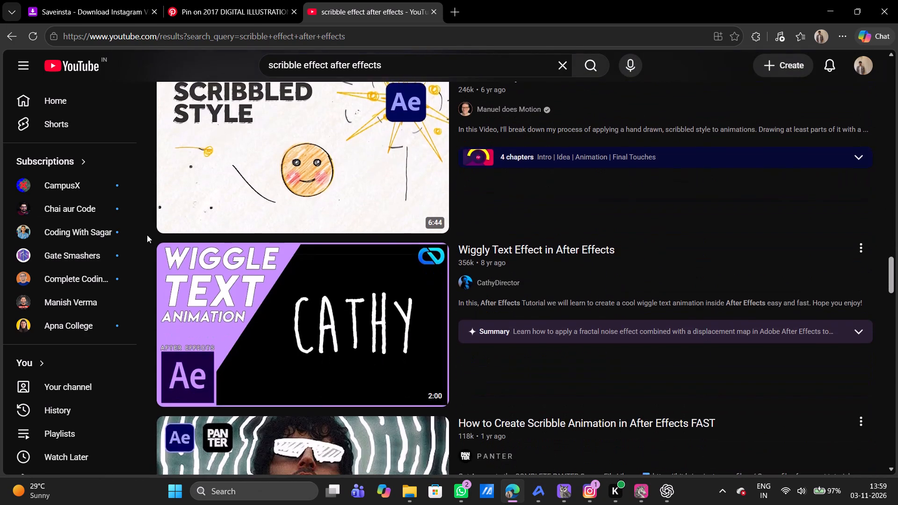
pyautogui.scroll(-4, 147, 235)
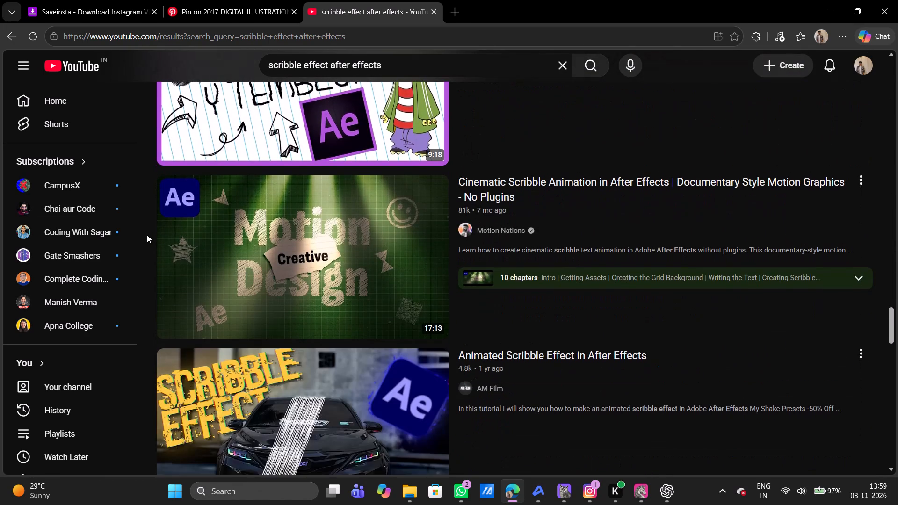
pyautogui.scroll(-4, 147, 235)
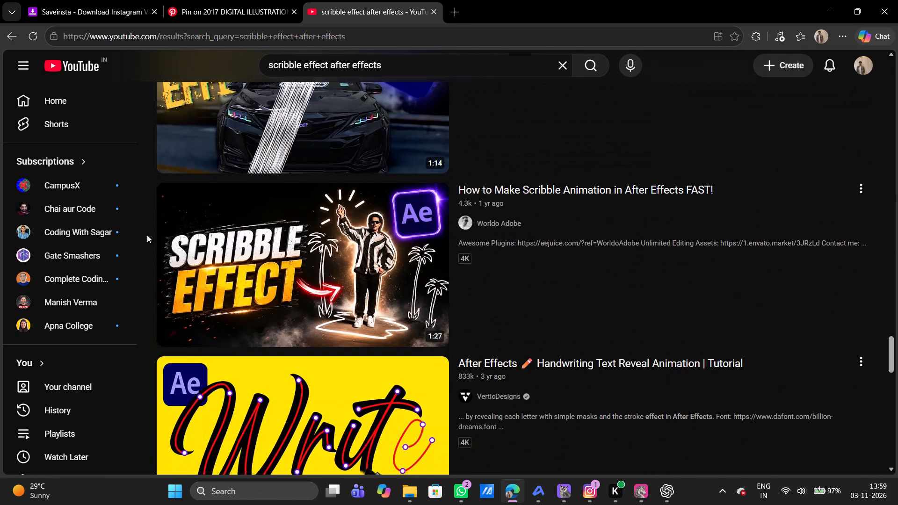
pyautogui.scroll(-1, 147, 235)
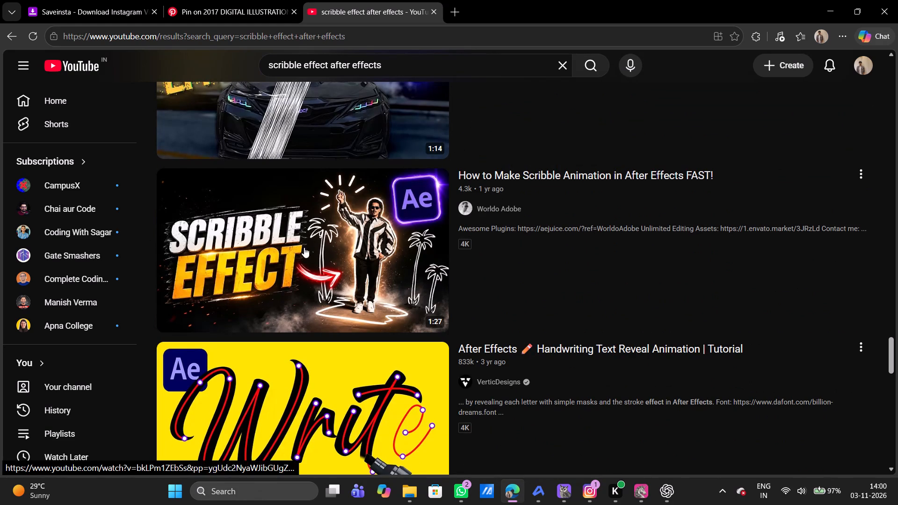
# Open the YouTube tutorial "How to Make Scribble Animation in After Effects FAST!" and skim it for the scribble technique.
pyautogui.click(294, 255)
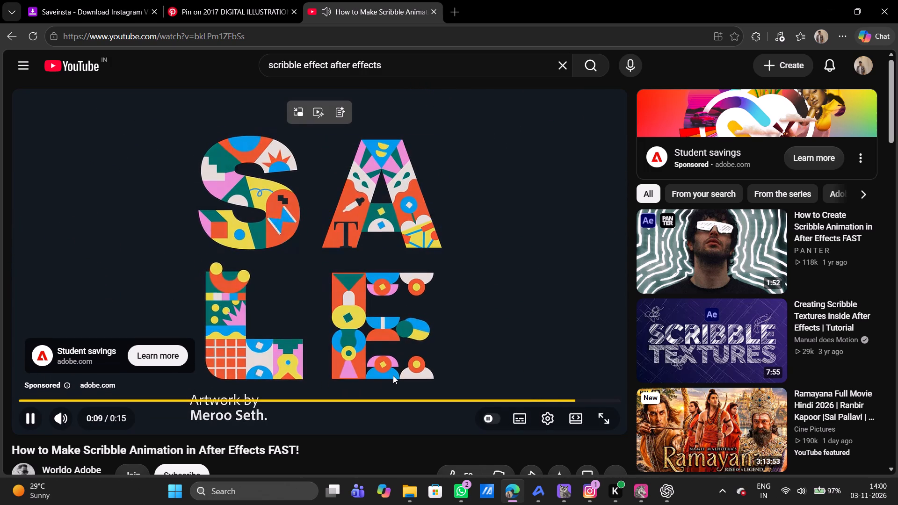
pyautogui.click(590, 378)
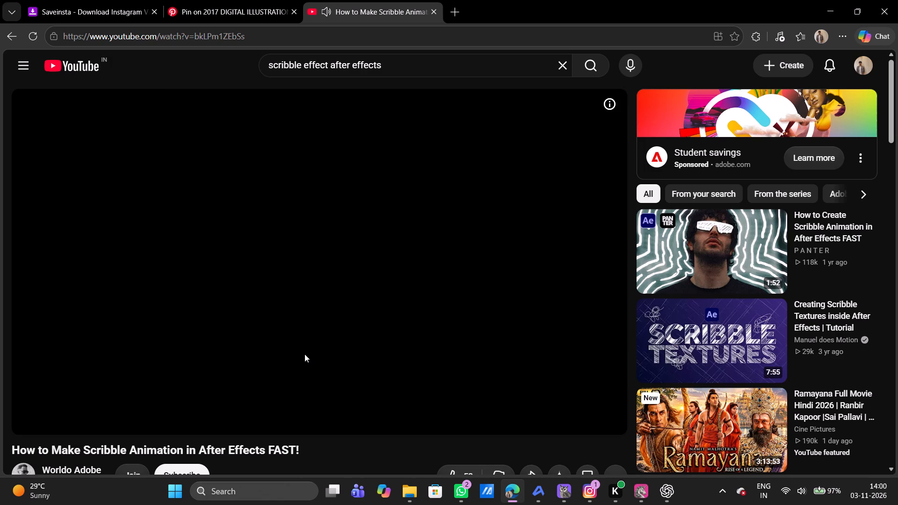
pyautogui.press('Right')
pyautogui.press('Right')
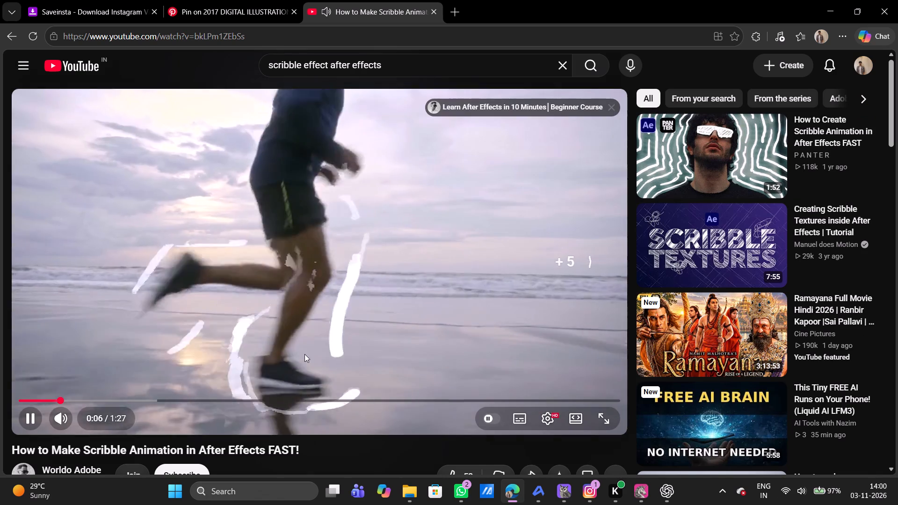
pyautogui.press('Right')
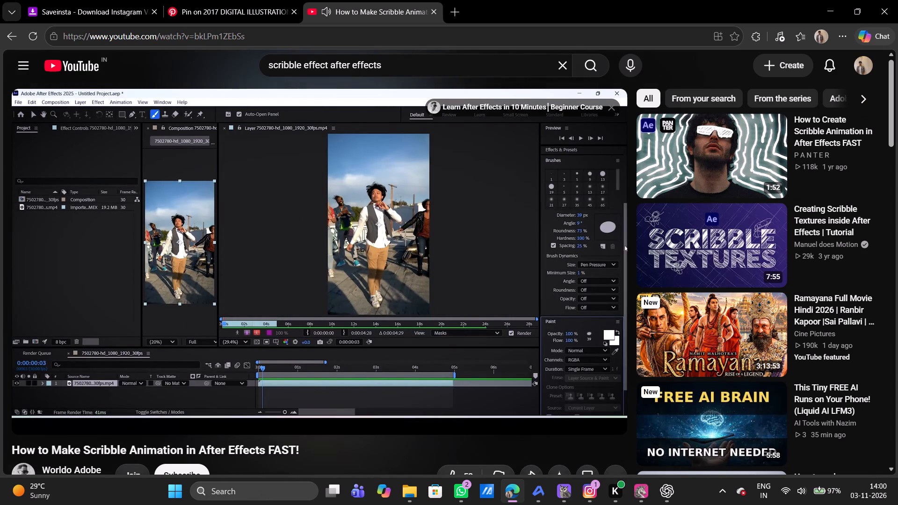
pyautogui.press('Right')
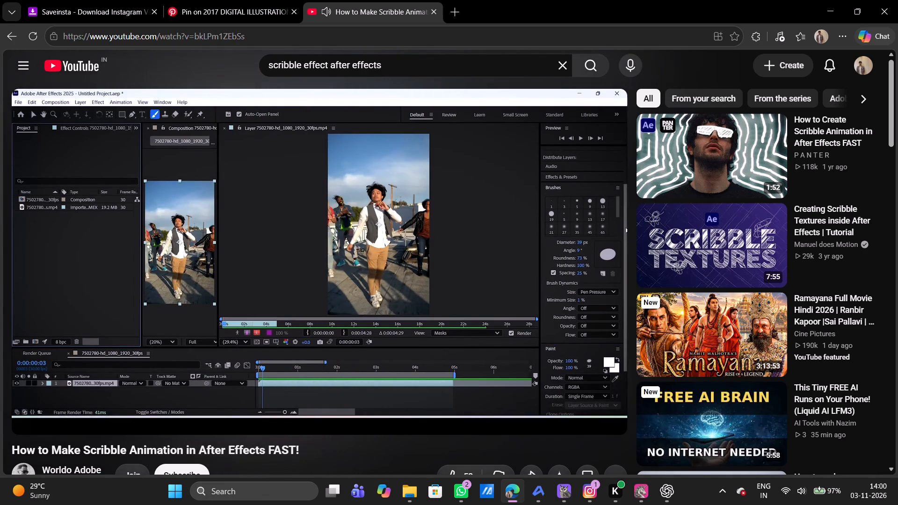
pyautogui.press('Right')
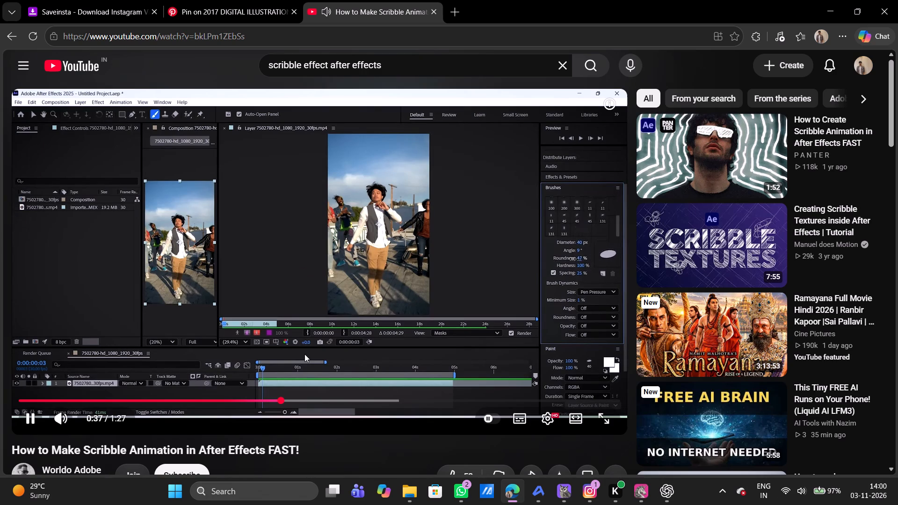
pyautogui.press('Right')
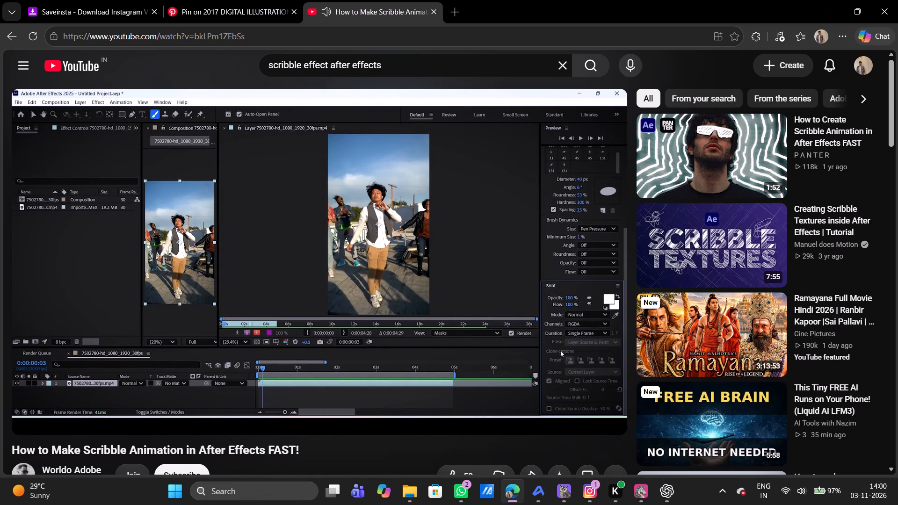
pyautogui.press('Right')
pyautogui.press('Right')
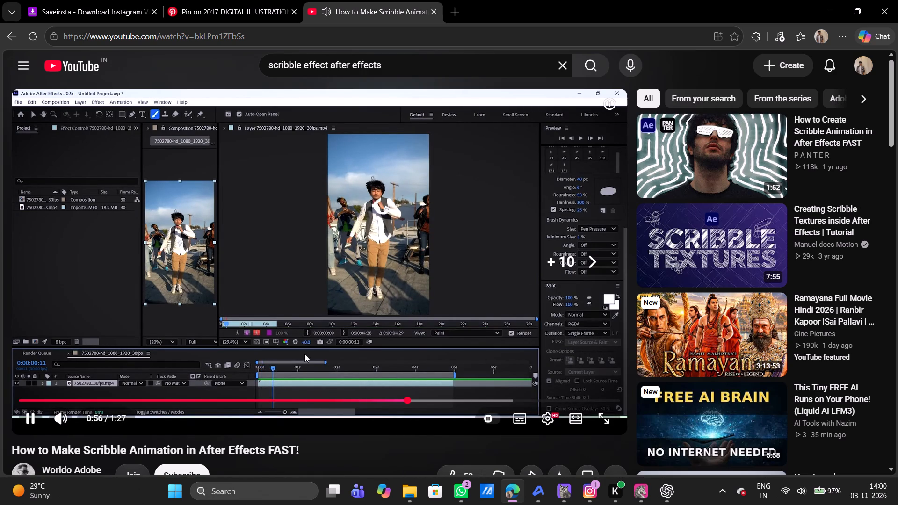
pyautogui.press('Right')
pyautogui.press('Right')
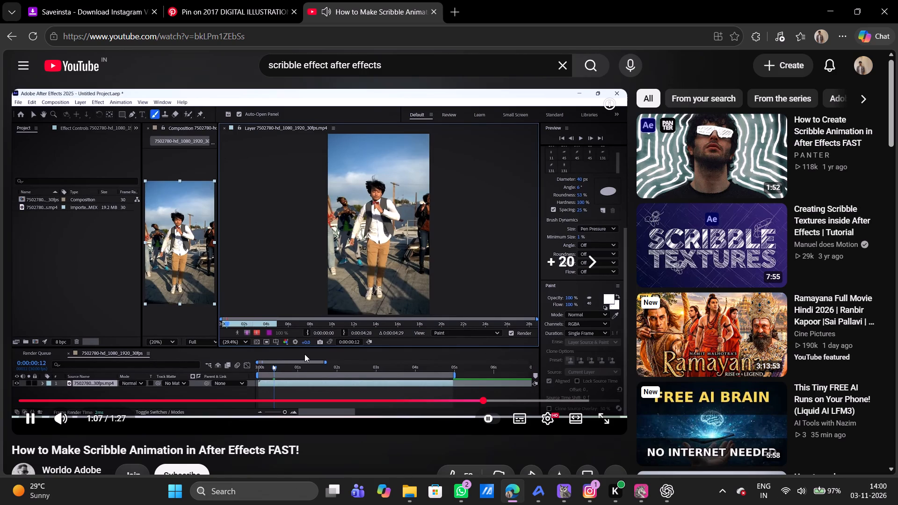
pyautogui.press('Right')
pyautogui.press('Right')
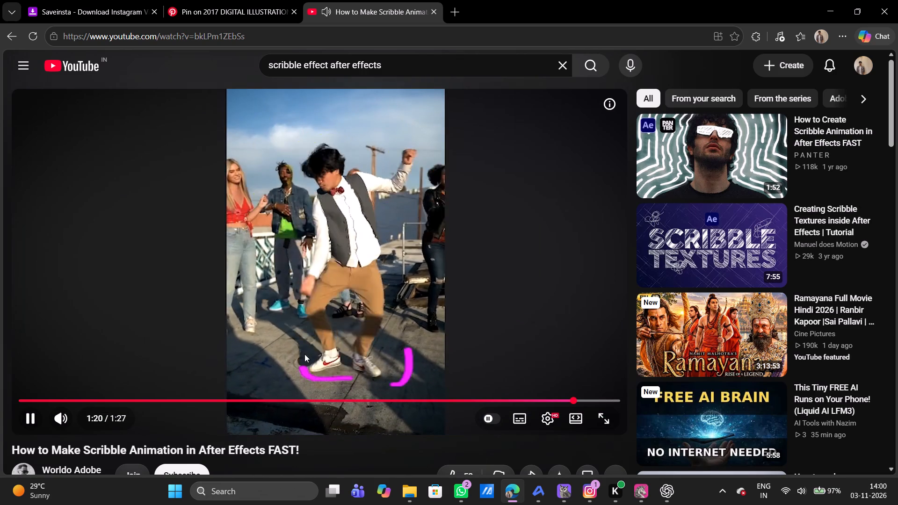
pyautogui.press('space')
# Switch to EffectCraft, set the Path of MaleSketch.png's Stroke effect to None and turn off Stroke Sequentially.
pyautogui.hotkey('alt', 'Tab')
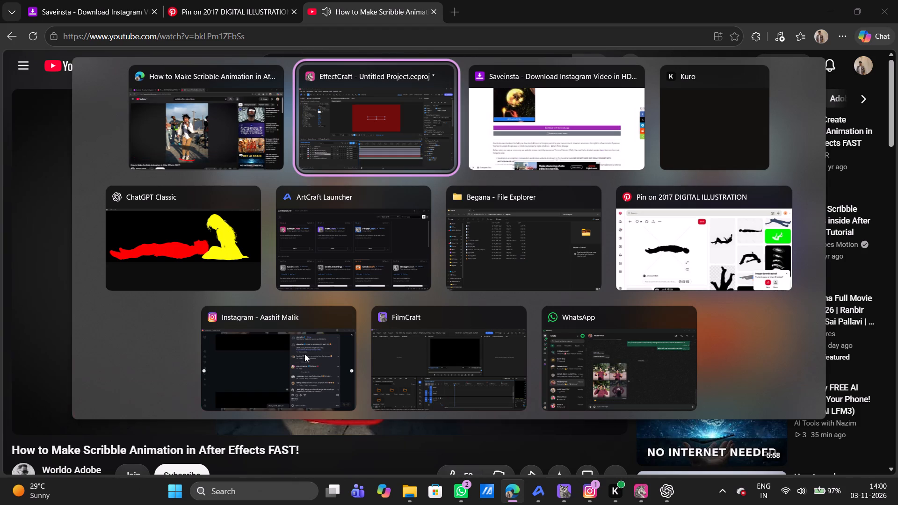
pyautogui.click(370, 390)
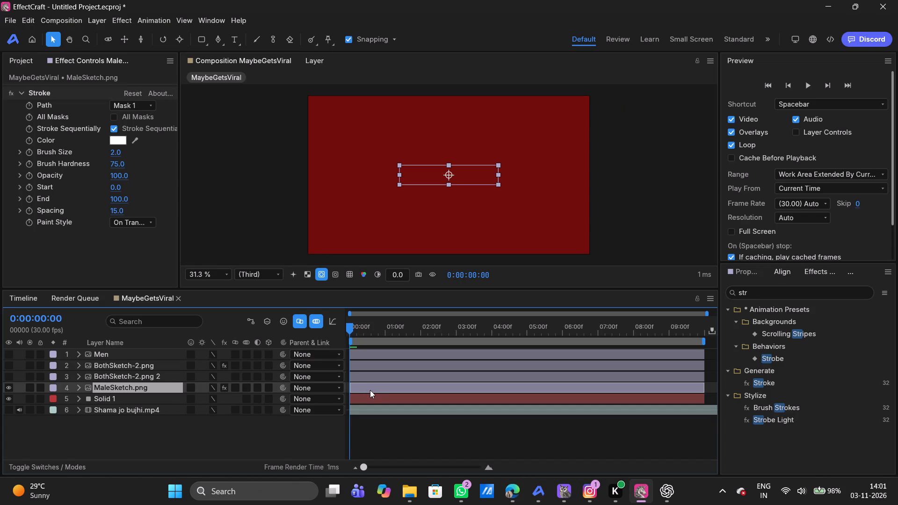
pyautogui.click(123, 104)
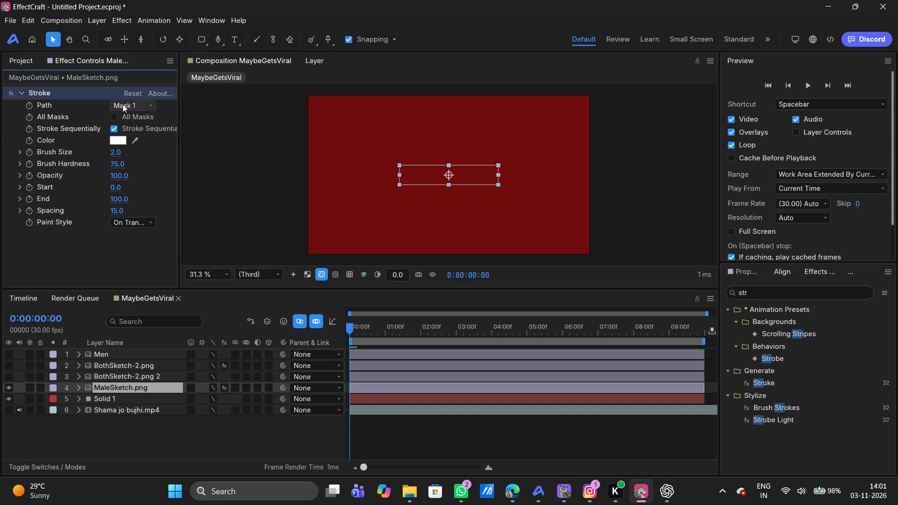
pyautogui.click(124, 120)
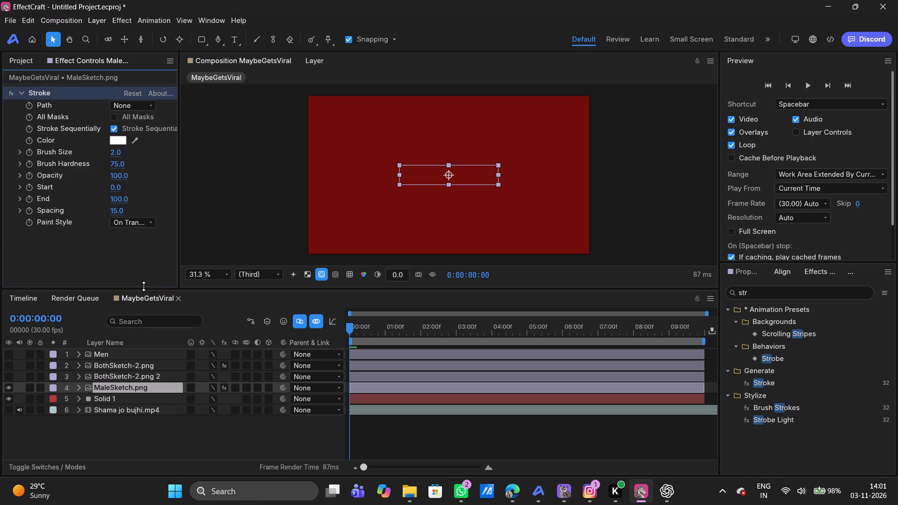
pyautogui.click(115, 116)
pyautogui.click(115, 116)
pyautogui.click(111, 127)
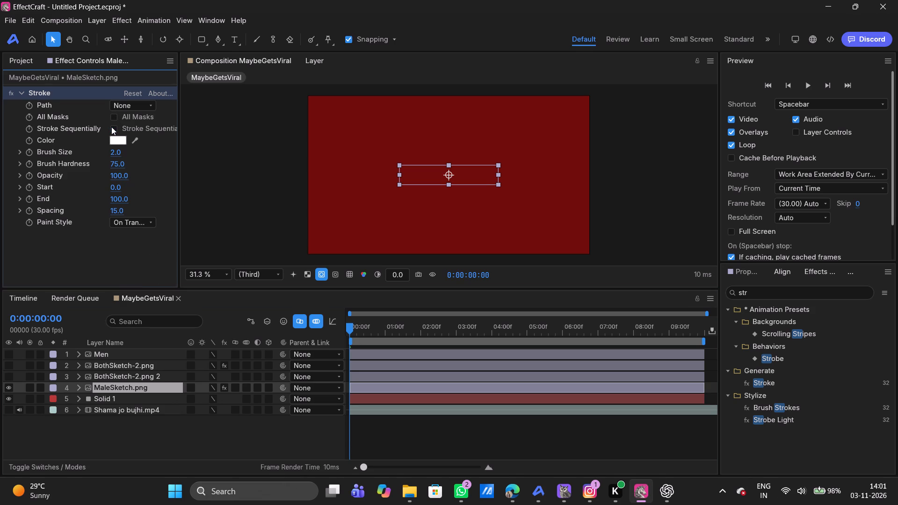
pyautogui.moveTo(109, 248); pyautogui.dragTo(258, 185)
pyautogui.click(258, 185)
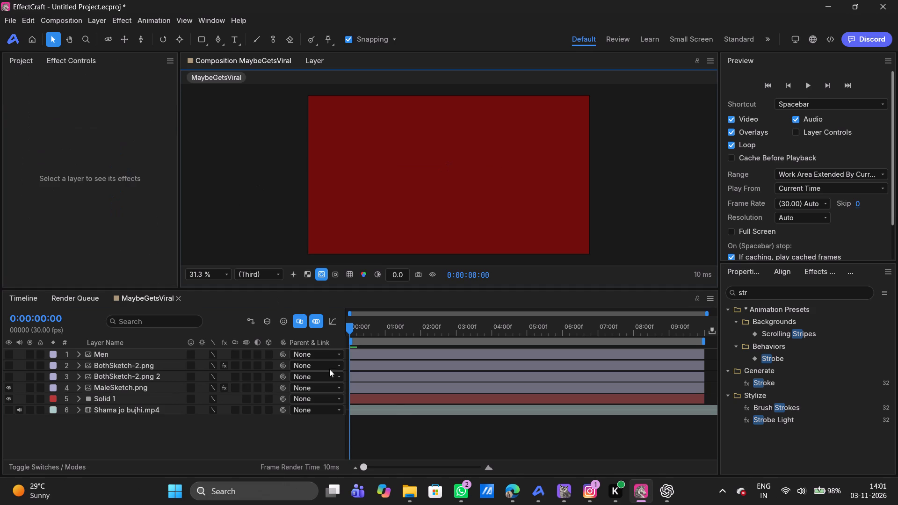
# Hide the MaleSketch.png layer and briefly show the Men layer to check which figure it contains.
pyautogui.click(387, 401)
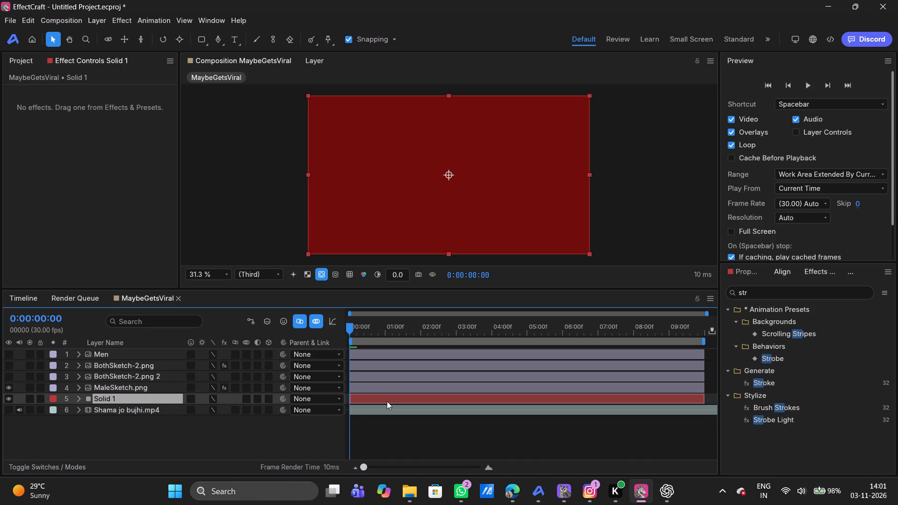
pyautogui.click(382, 388)
pyautogui.click(91, 404)
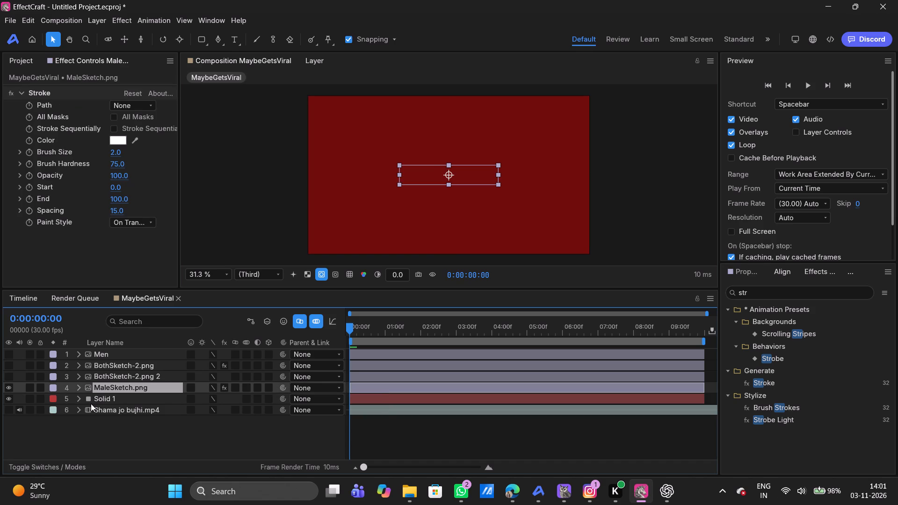
pyautogui.click(10, 390)
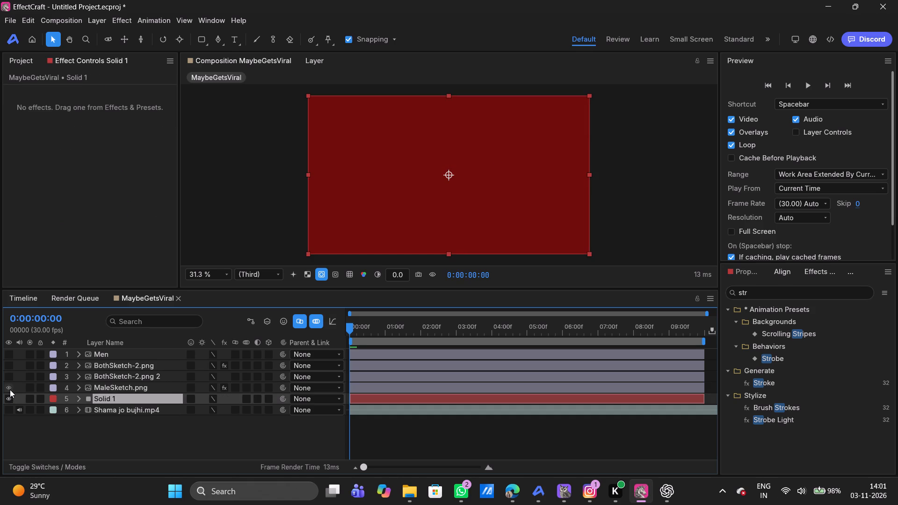
pyautogui.click(126, 373)
pyautogui.click(109, 355)
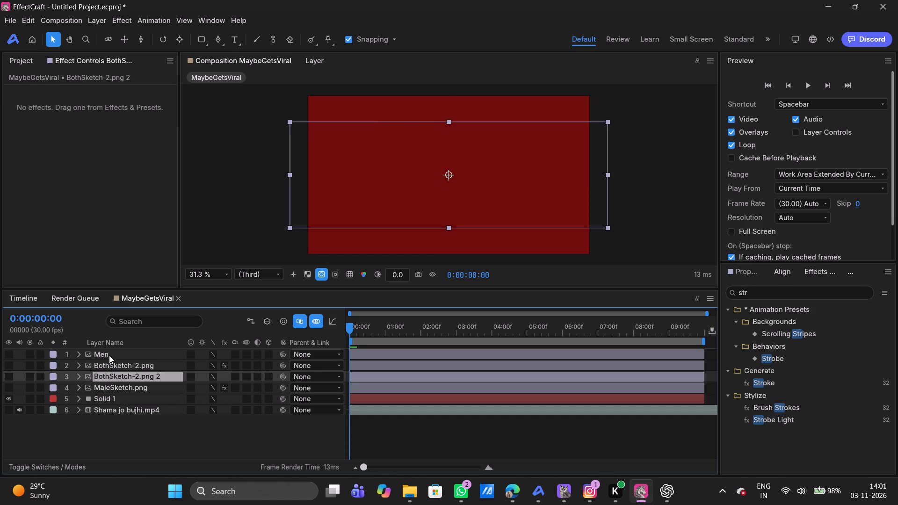
pyautogui.click(12, 353)
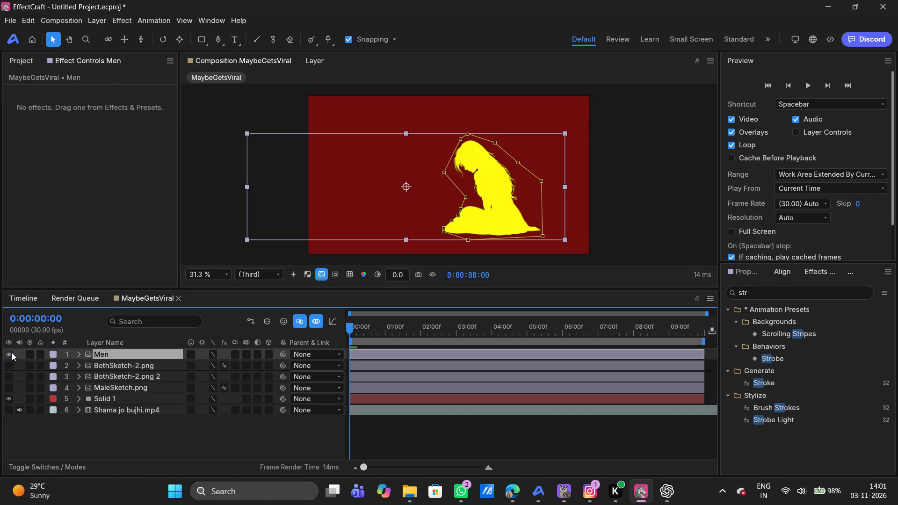
pyautogui.click(12, 353)
# Show the BothSketch-2.png layer and move it left and slightly down in the composition.
pyautogui.click(9, 365)
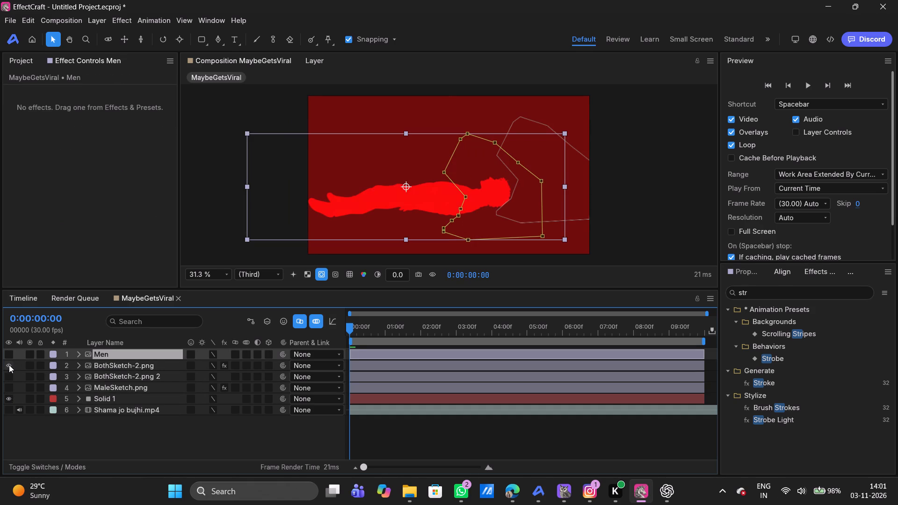
pyautogui.click(137, 424)
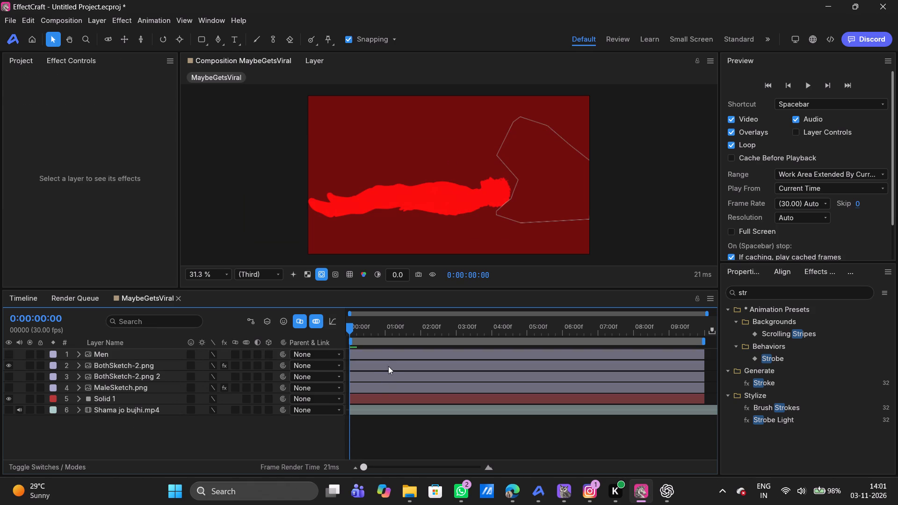
pyautogui.click(389, 365)
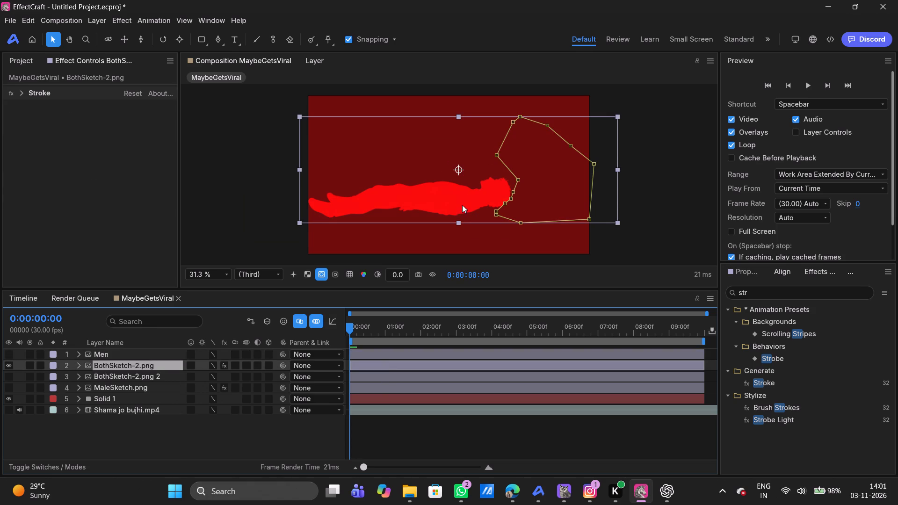
pyautogui.moveTo(458, 167); pyautogui.dragTo(457, 170)
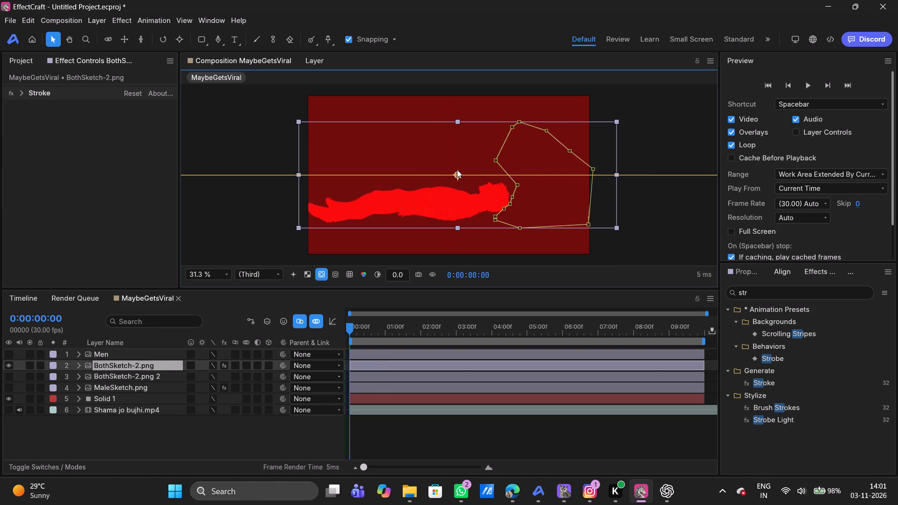
pyautogui.moveTo(457, 170); pyautogui.dragTo(427, 180)
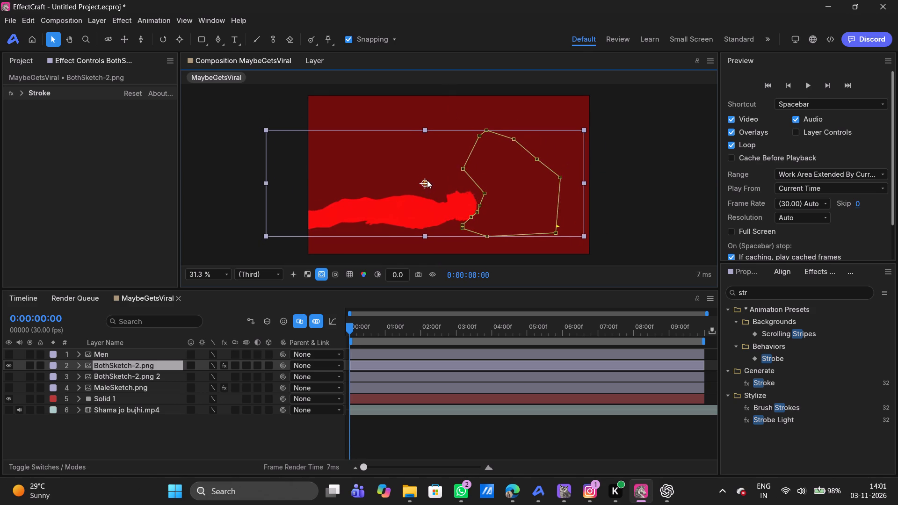
pyautogui.moveTo(427, 180); pyautogui.dragTo(429, 181)
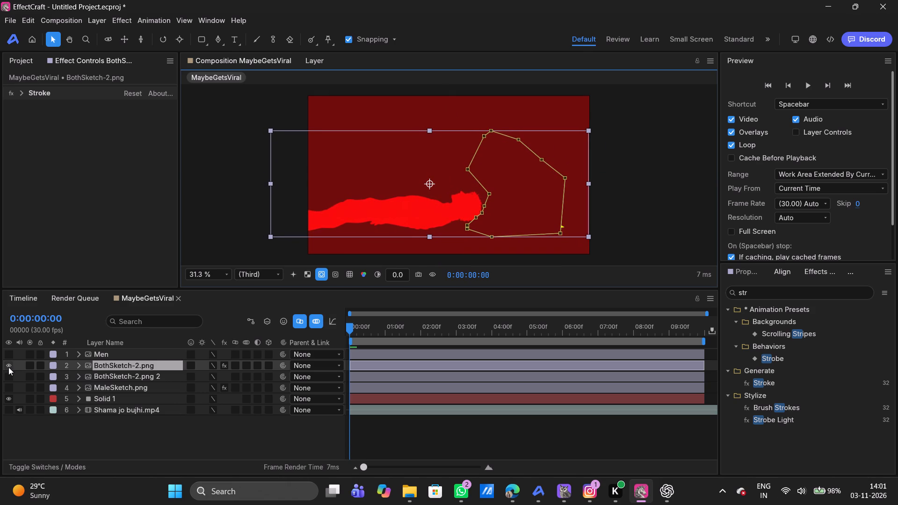
# Hide the BothSketch-2.png layer, check the Men figure briefly, and make MaleSketch.png the only visible figure layer.
pyautogui.click(8, 367)
pyautogui.click(10, 357)
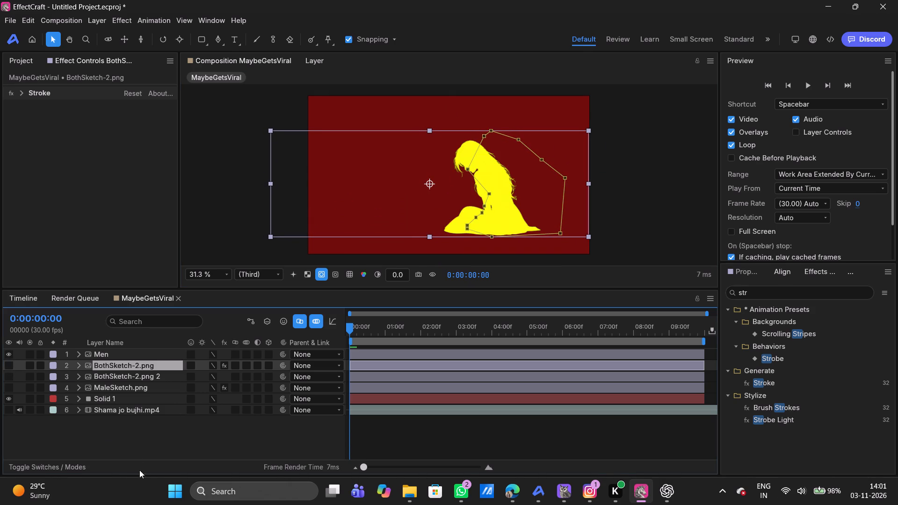
pyautogui.click(365, 354)
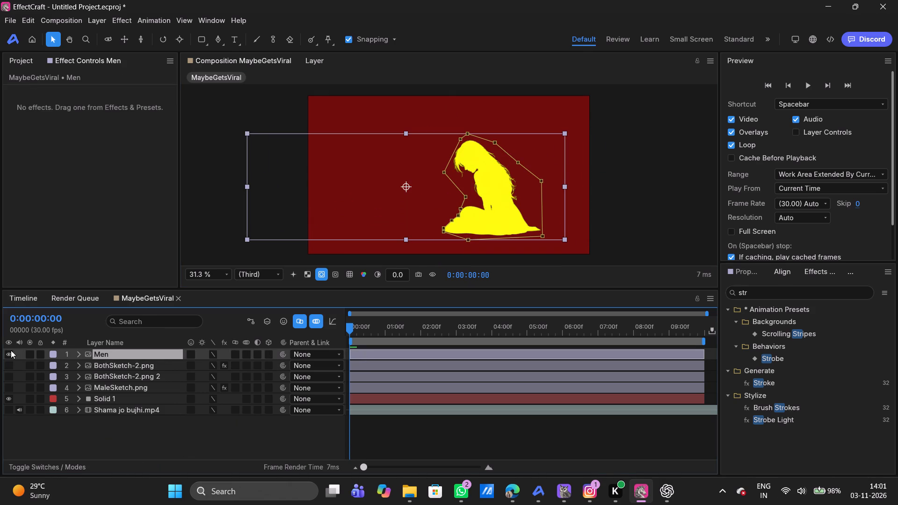
pyautogui.click(7, 353)
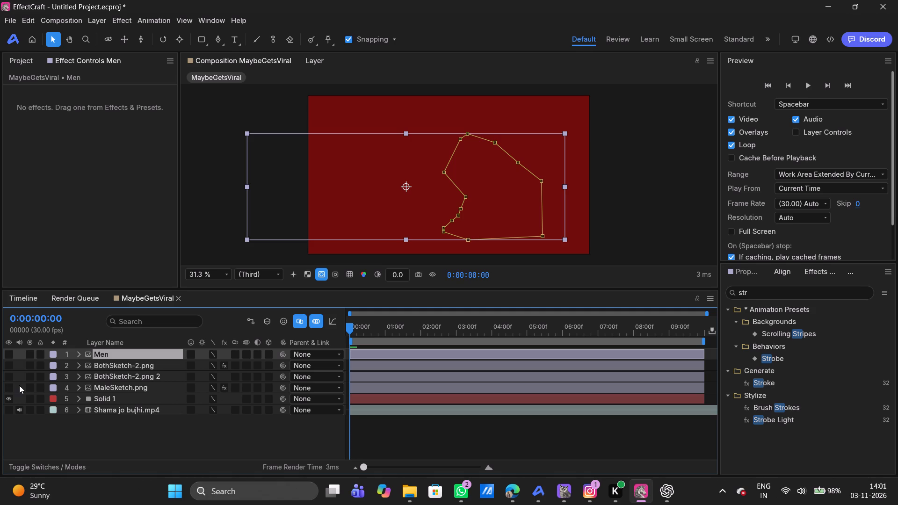
pyautogui.click(10, 386)
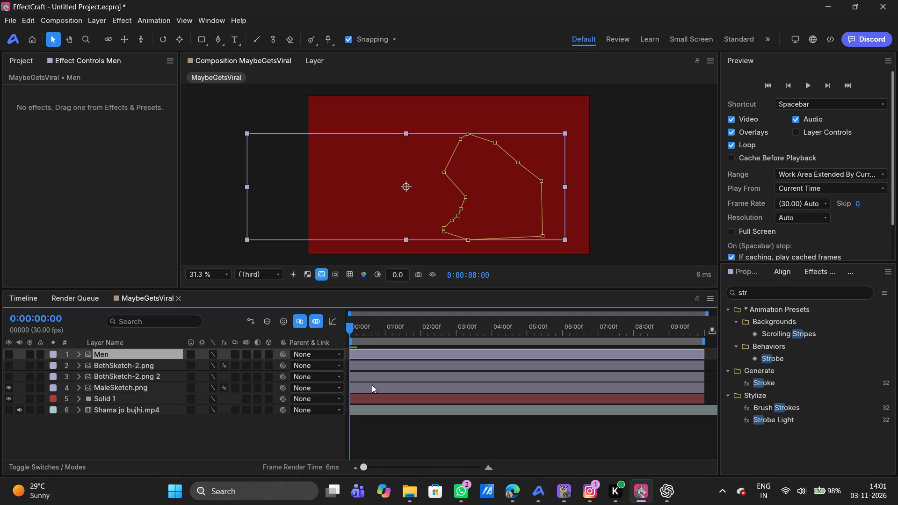
# Delete the Stroke effect from the MaleSketch.png layer.
pyautogui.click(372, 385)
pyautogui.click(60, 96)
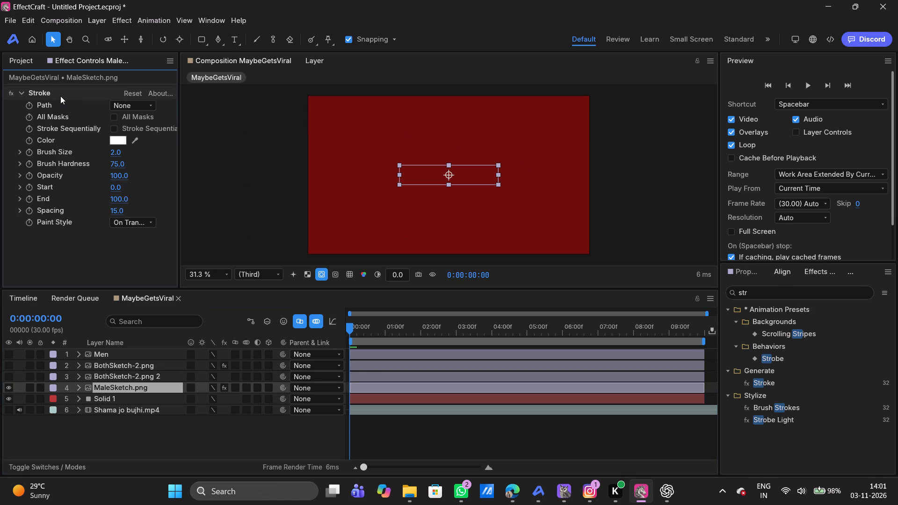
pyautogui.press('Delete')
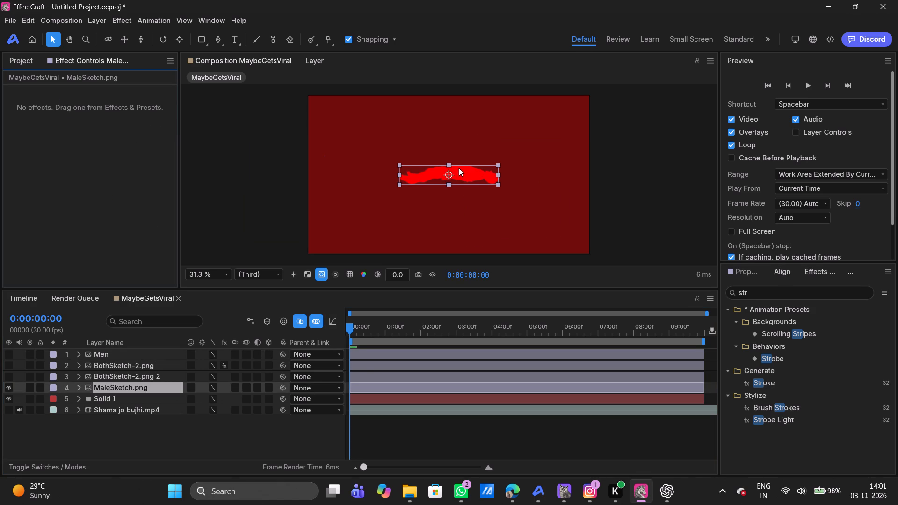
# Scale the MaleSketch.png layer uniformly to 192%.
pyautogui.click(448, 174)
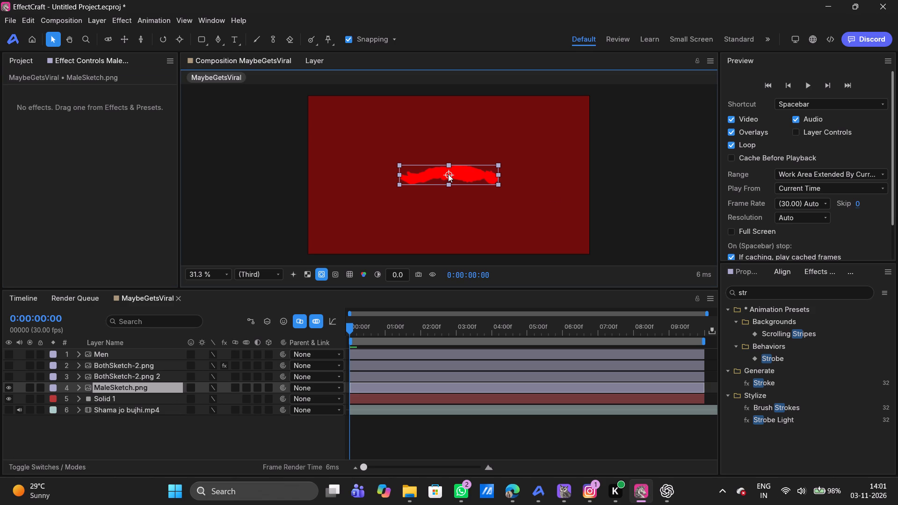
pyautogui.click(743, 271)
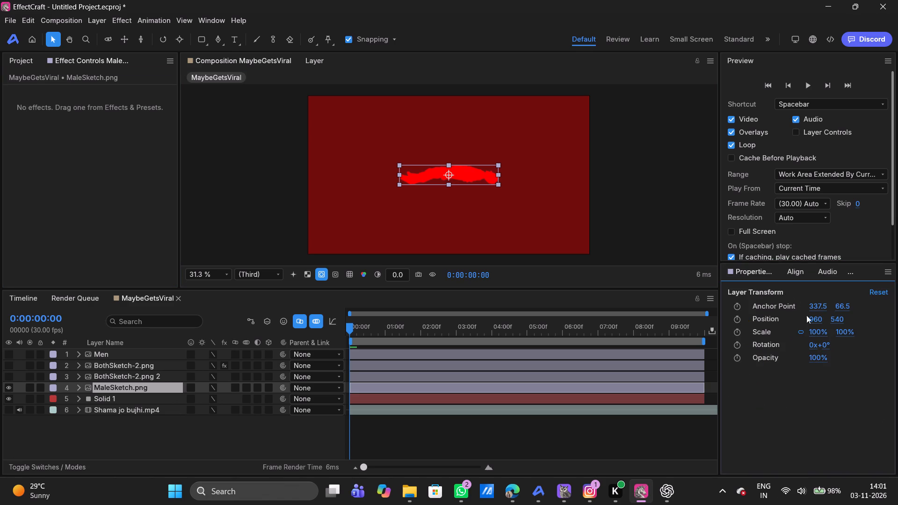
pyautogui.moveTo(818, 332); pyautogui.dragTo(873, 333)
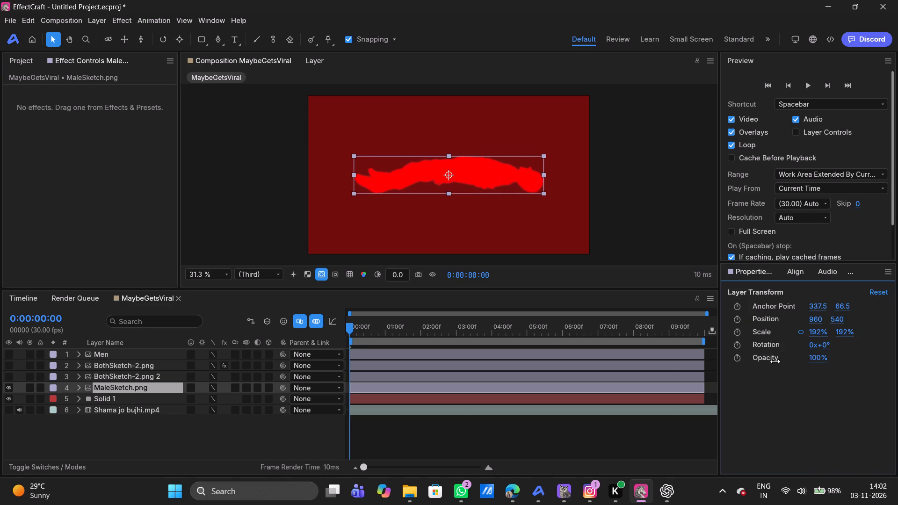
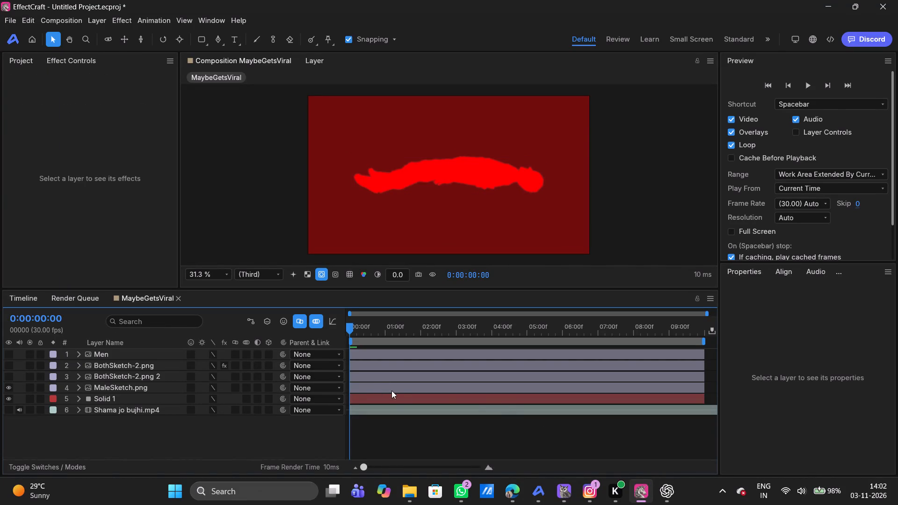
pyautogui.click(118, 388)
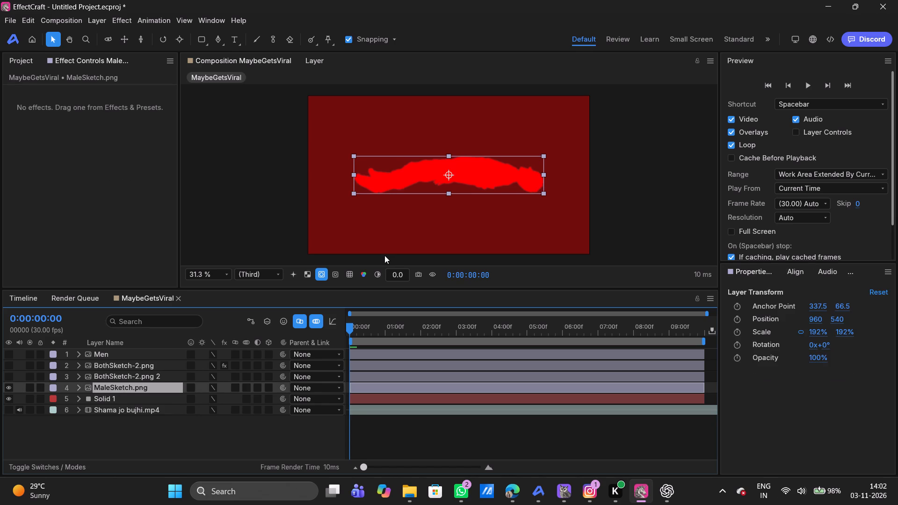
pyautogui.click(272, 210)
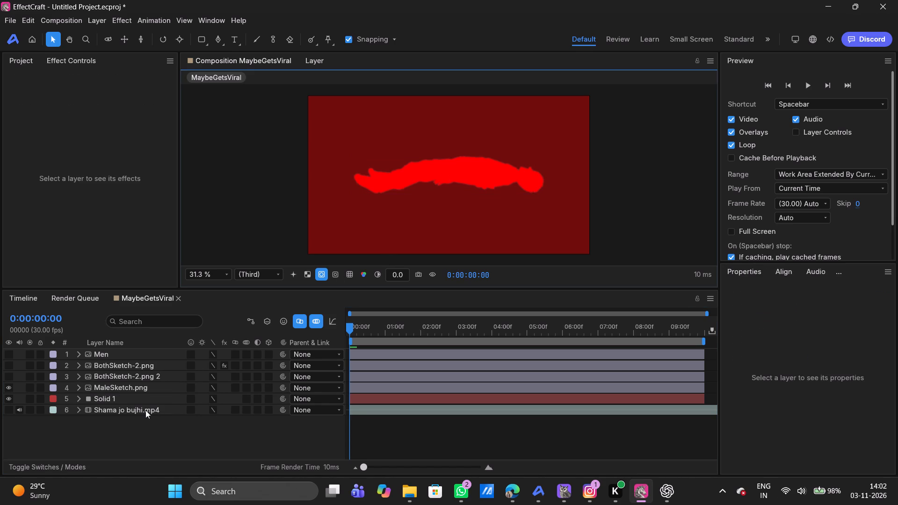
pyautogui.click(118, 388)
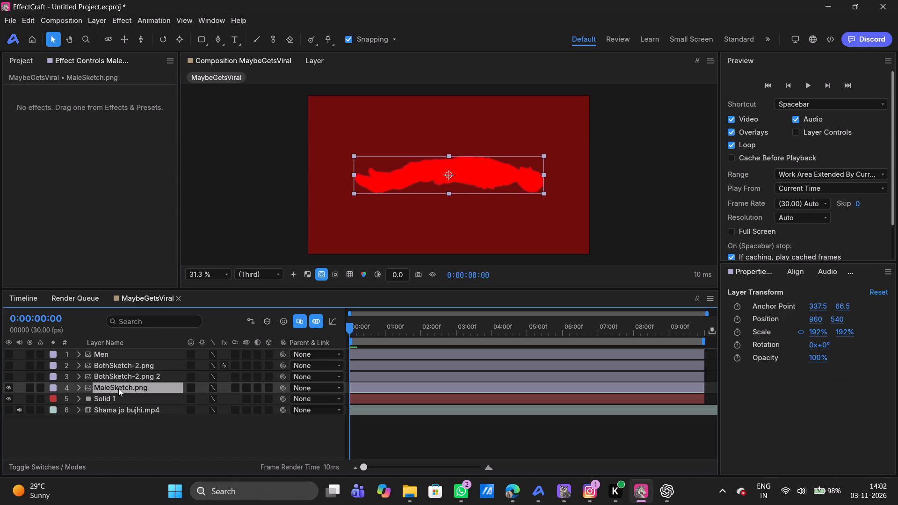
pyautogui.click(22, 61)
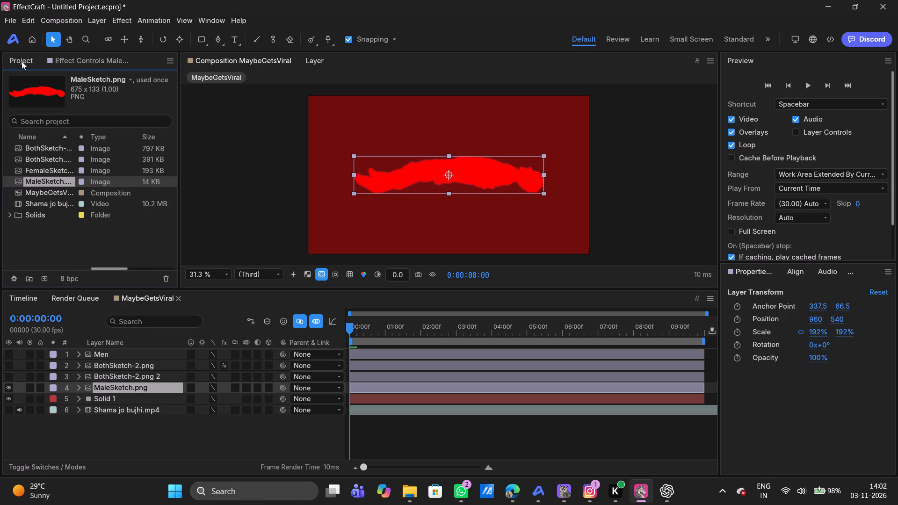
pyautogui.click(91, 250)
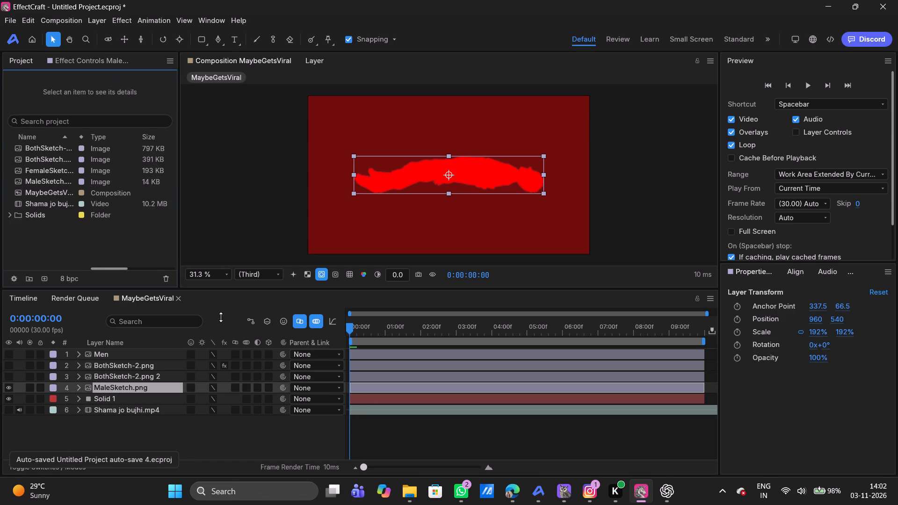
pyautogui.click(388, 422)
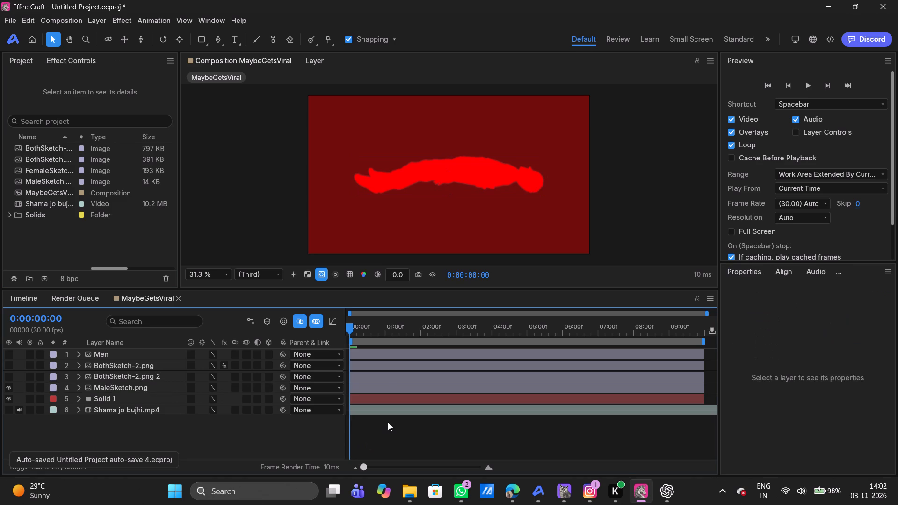
# Search the effects for "scr" and apply the Scribble effect to the MaleSketch.png layer.
pyautogui.click(381, 388)
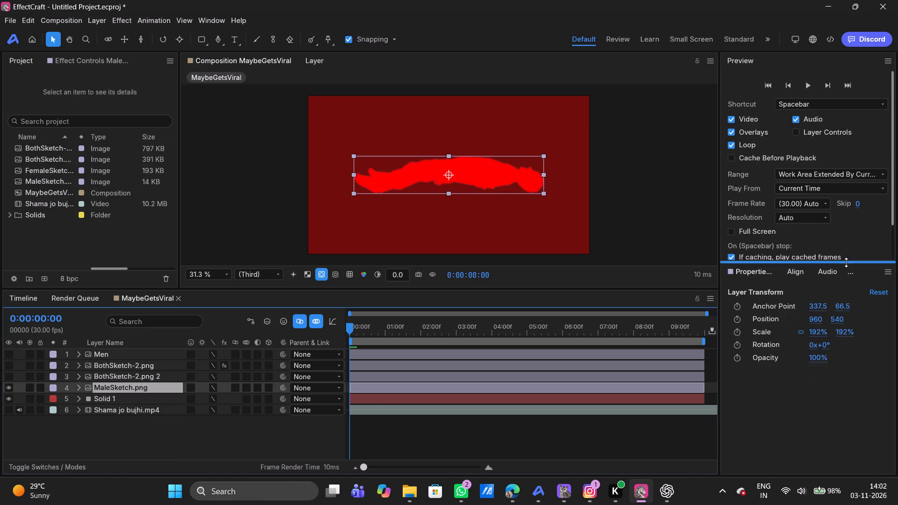
pyautogui.click(849, 269)
pyautogui.click(808, 287)
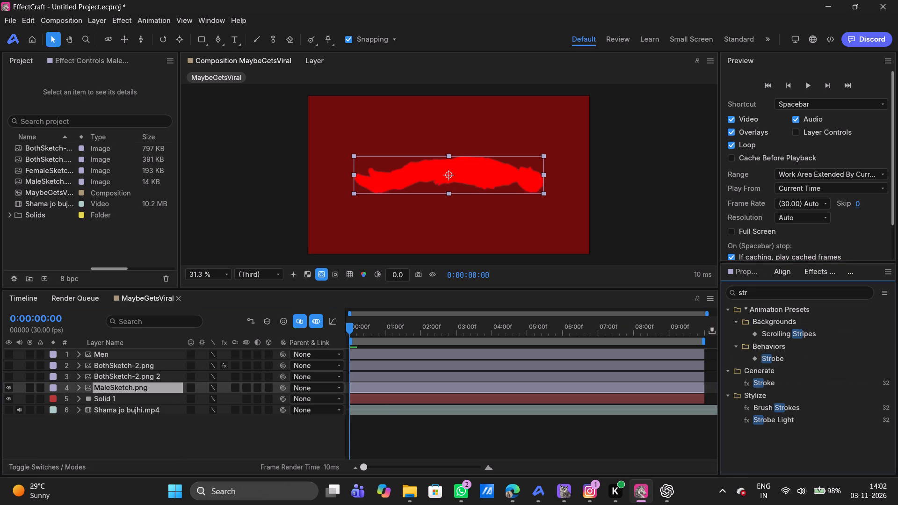
pyautogui.click(771, 293)
pyautogui.press('BackSpace')
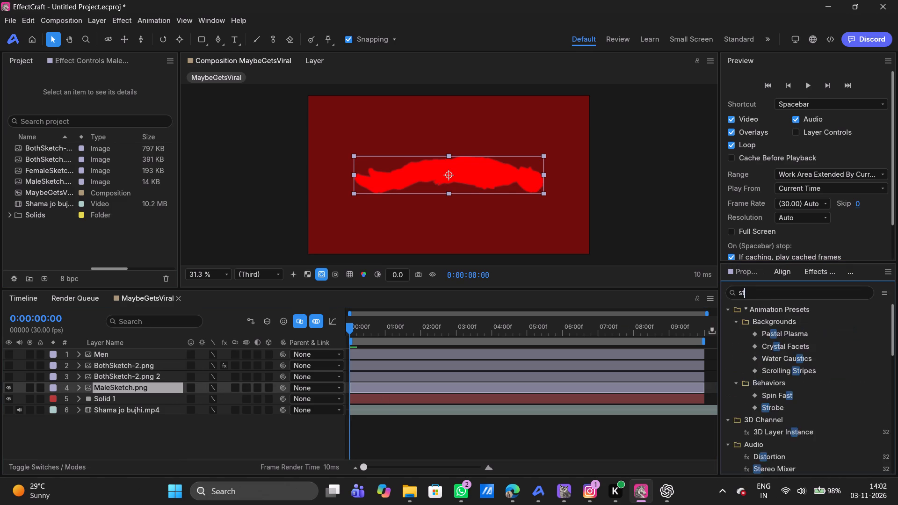
pyautogui.press('BackSpace')
pyautogui.write('cr')
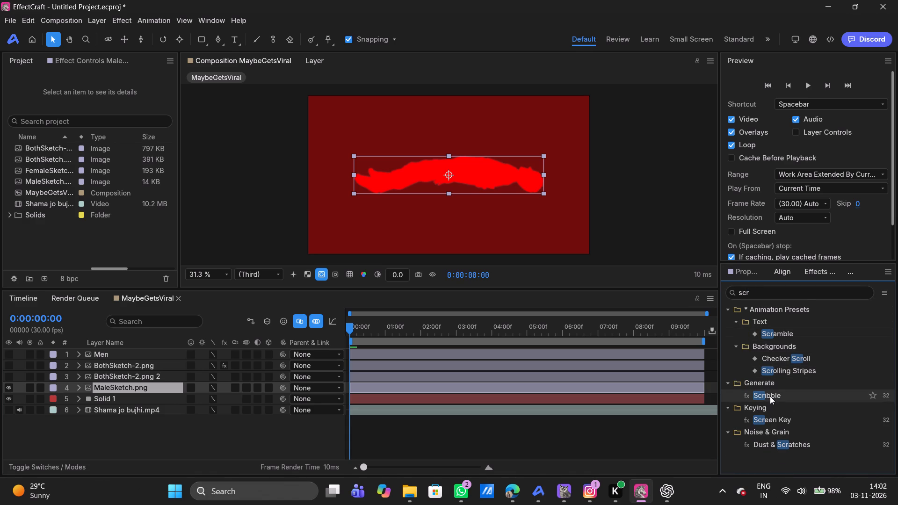
pyautogui.moveTo(770, 396); pyautogui.dragTo(505, 389)
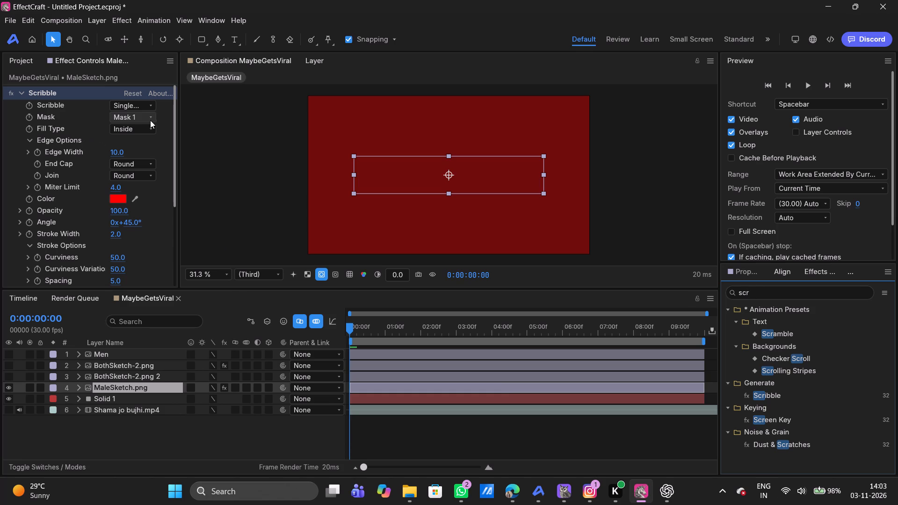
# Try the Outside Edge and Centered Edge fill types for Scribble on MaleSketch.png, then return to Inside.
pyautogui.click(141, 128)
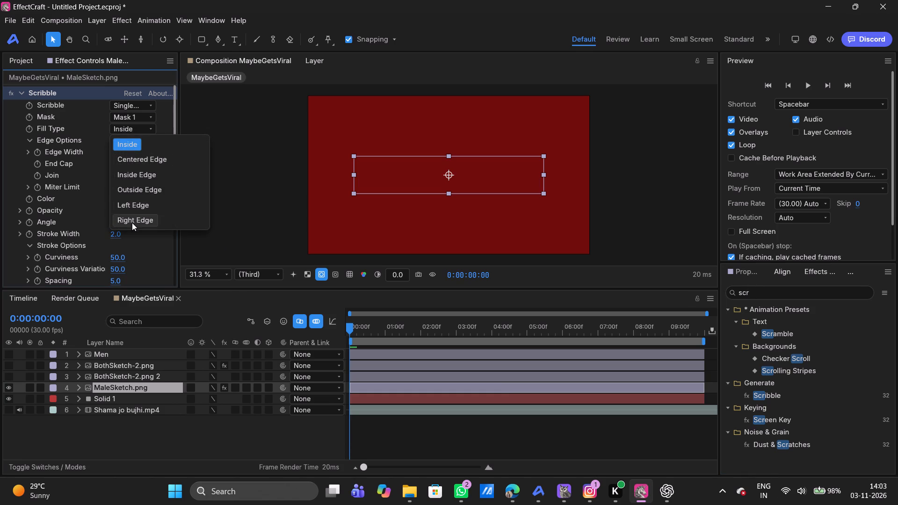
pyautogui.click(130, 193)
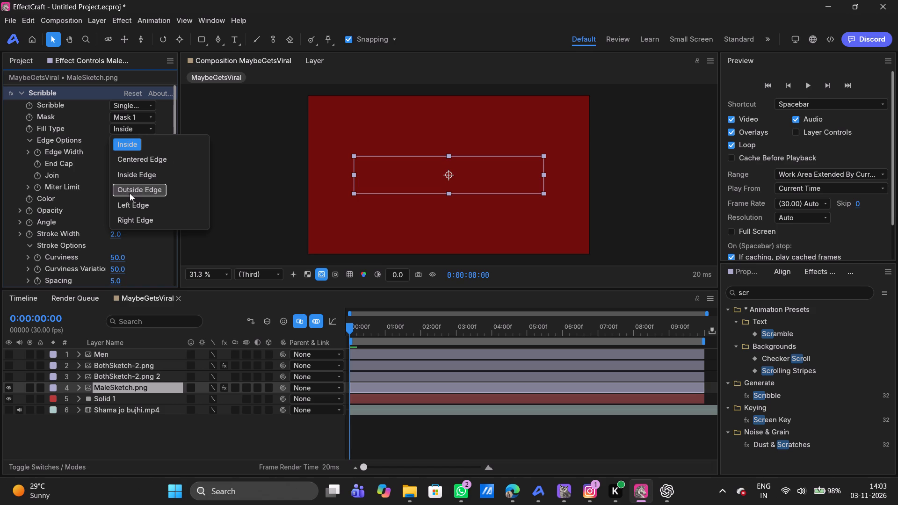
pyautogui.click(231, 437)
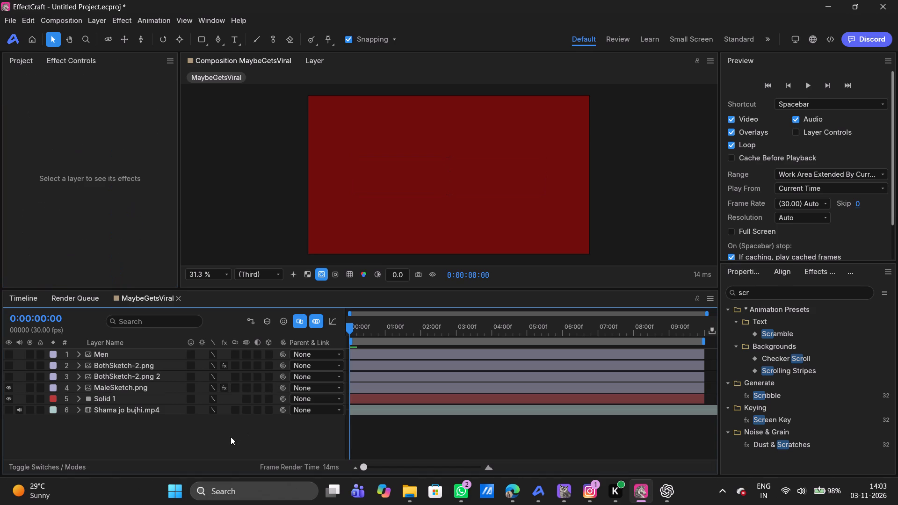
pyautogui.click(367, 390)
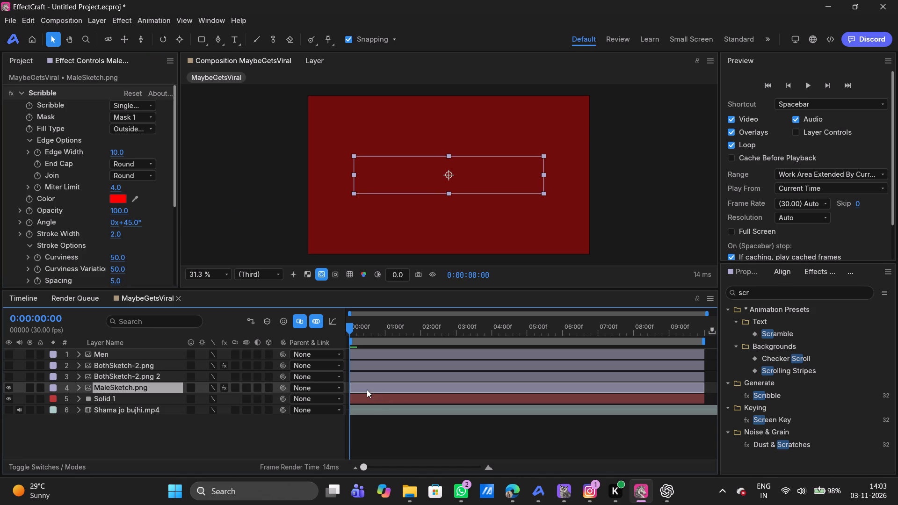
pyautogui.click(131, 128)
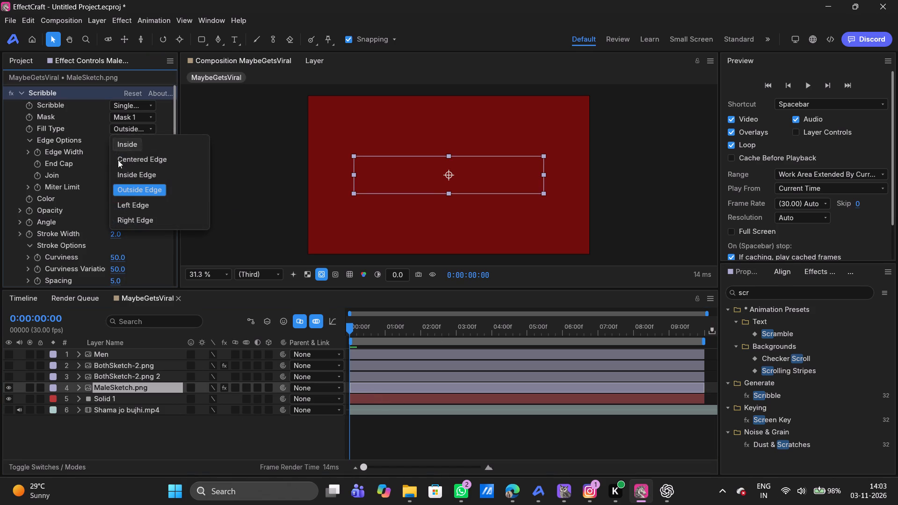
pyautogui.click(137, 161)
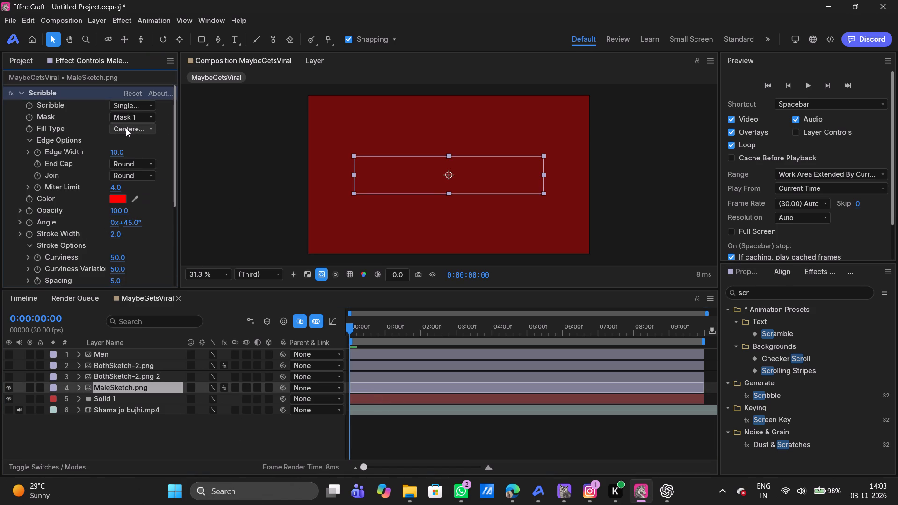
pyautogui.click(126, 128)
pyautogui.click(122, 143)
# Set the Scribble effect's Composite option to On Original Image.
pyautogui.click(62, 94)
pyautogui.scroll(-1, 71, 208)
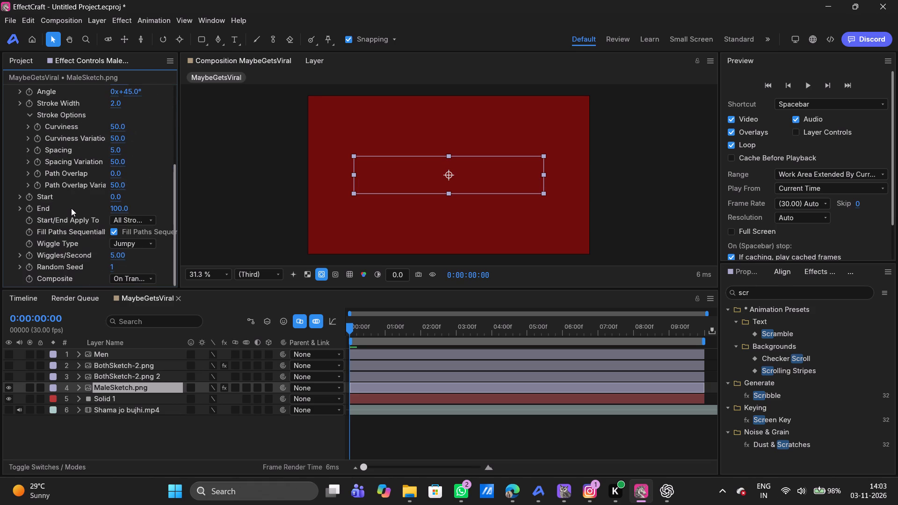
pyautogui.click(126, 275)
pyautogui.click(149, 291)
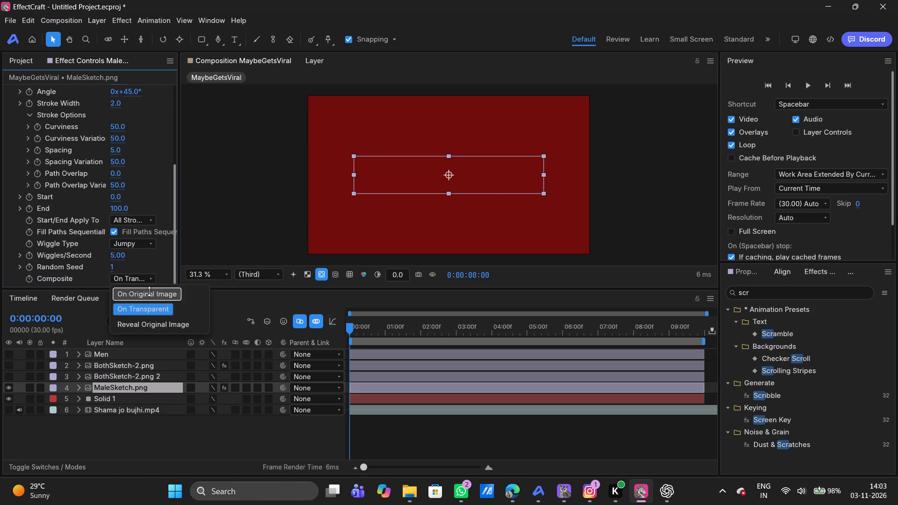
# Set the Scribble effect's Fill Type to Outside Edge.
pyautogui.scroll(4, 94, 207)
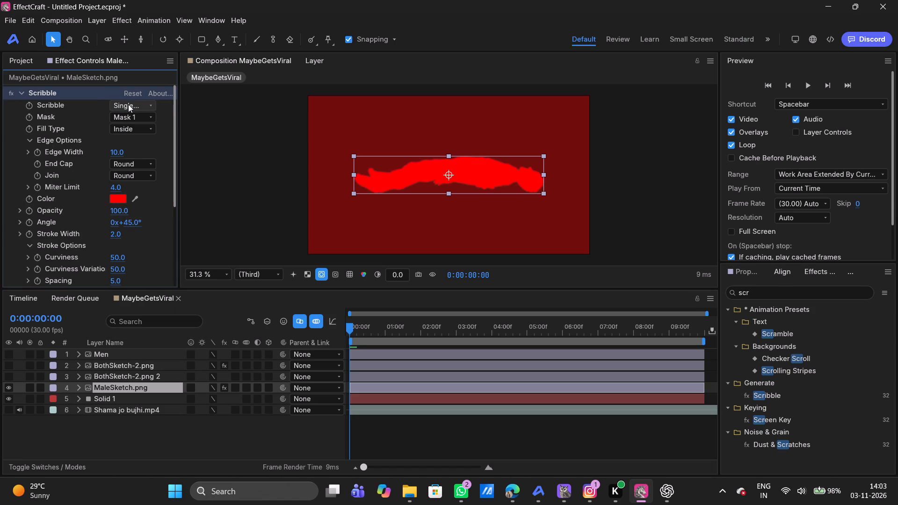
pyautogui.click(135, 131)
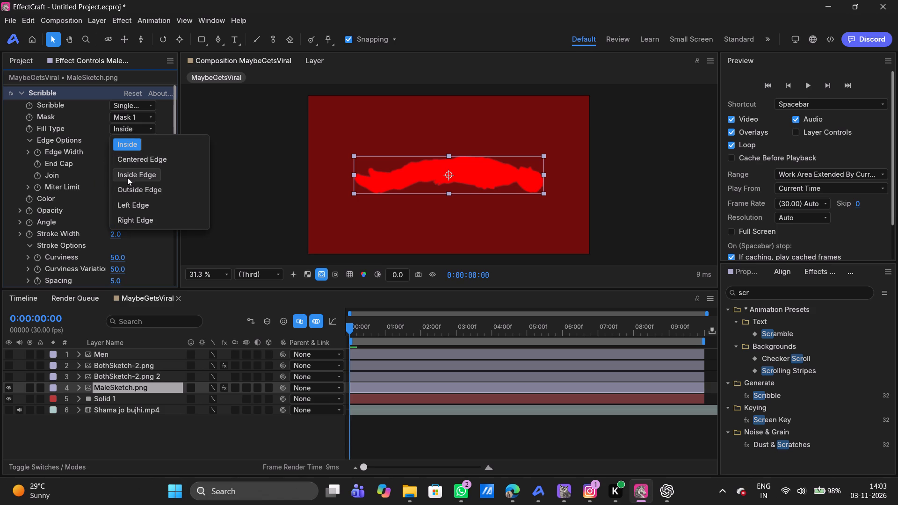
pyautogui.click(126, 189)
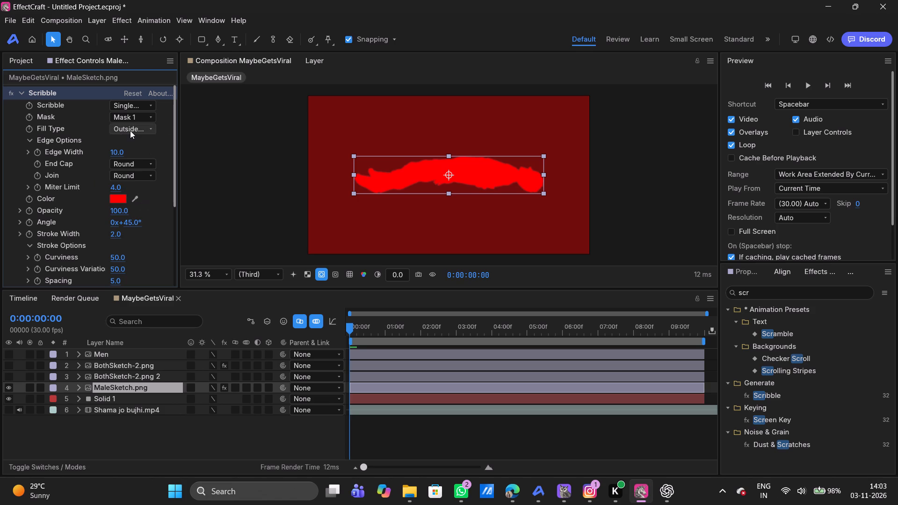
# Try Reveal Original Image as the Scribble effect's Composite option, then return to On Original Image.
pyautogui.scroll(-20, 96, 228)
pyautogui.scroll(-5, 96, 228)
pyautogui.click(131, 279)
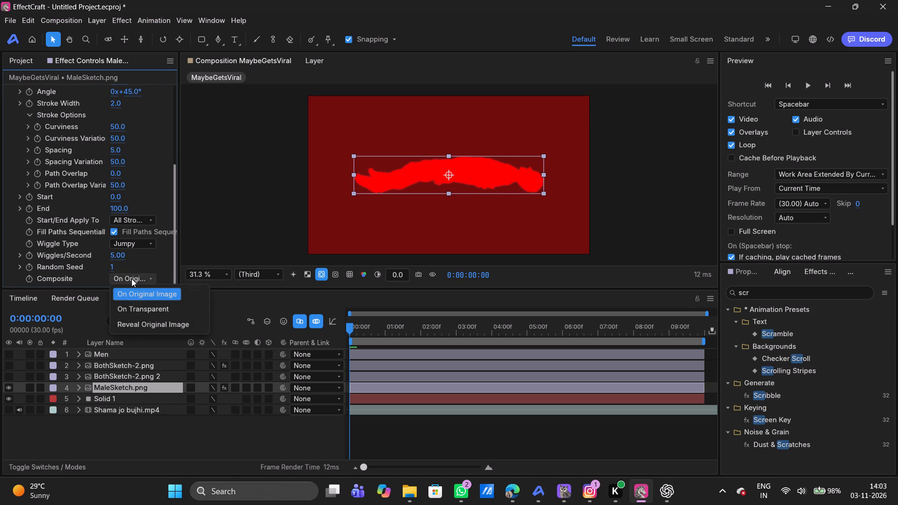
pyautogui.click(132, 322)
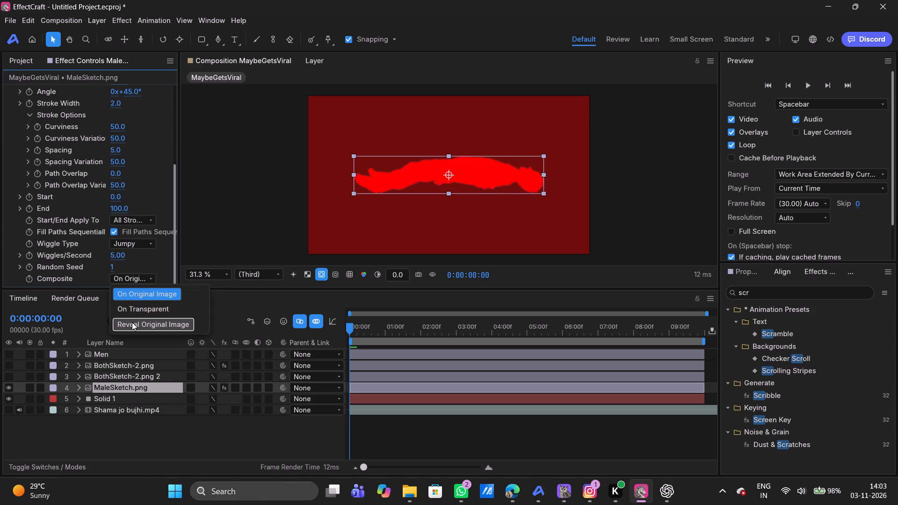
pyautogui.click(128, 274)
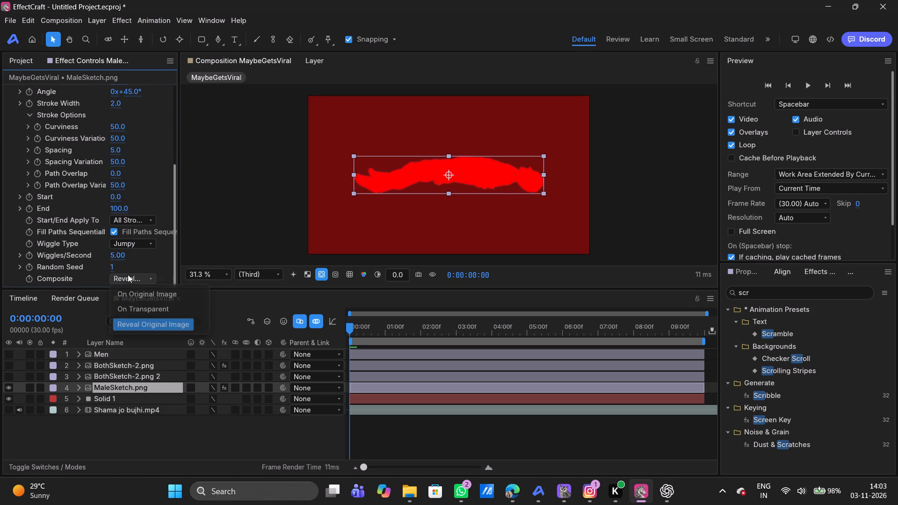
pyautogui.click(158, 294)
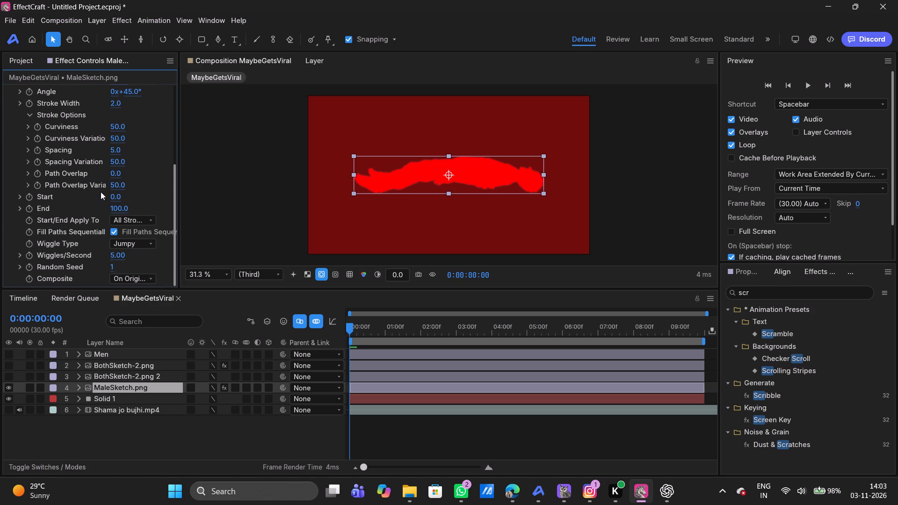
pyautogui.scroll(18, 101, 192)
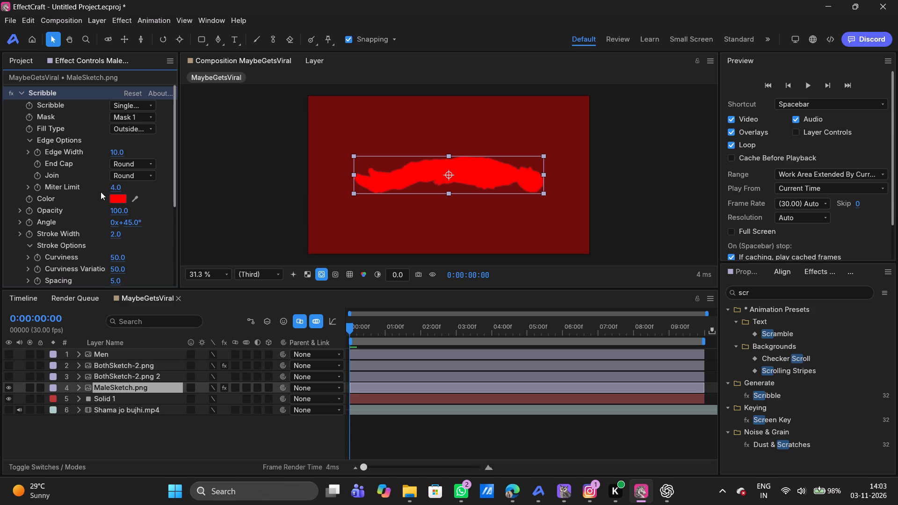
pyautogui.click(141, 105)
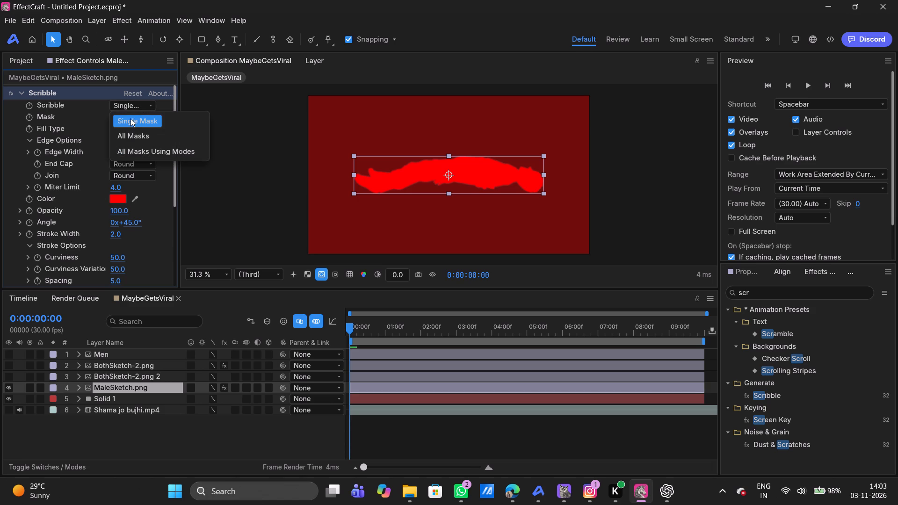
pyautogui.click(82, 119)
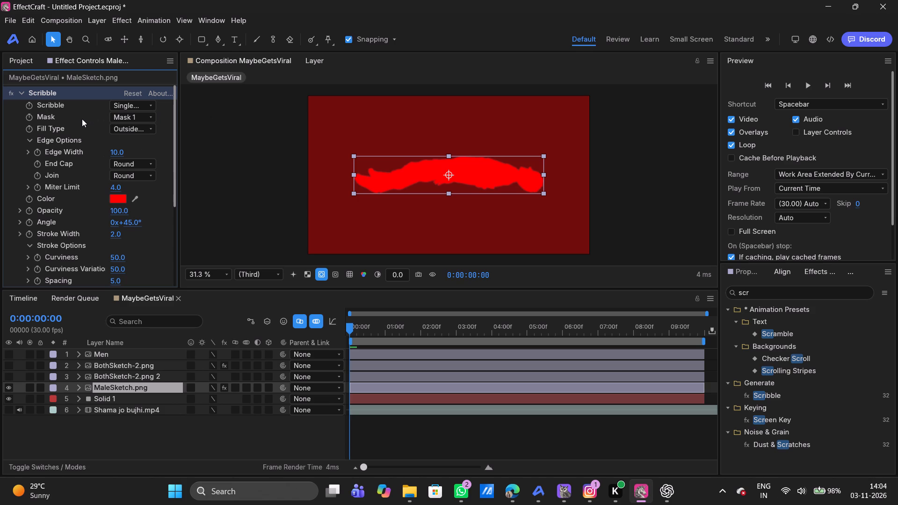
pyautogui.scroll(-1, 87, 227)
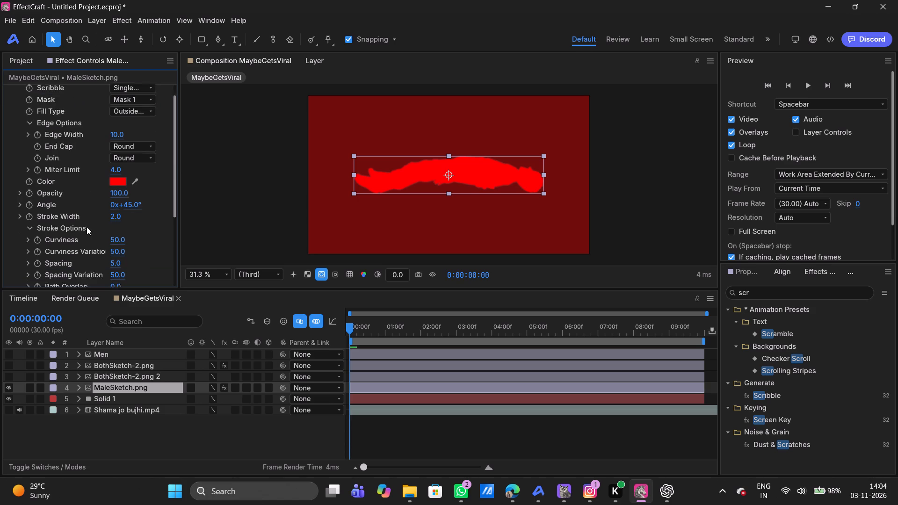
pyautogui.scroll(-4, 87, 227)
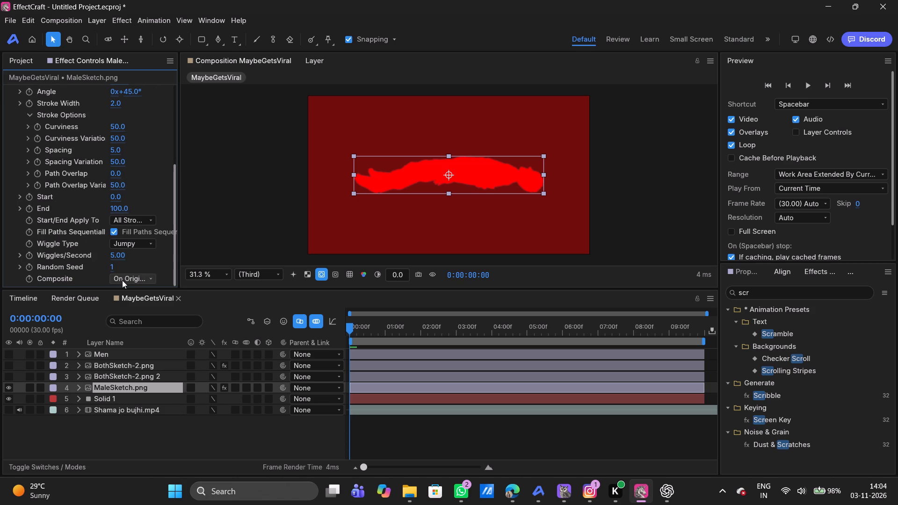
# Set the Scribble effect's Fill Type to Inside Edge.
pyautogui.scroll(4, 64, 162)
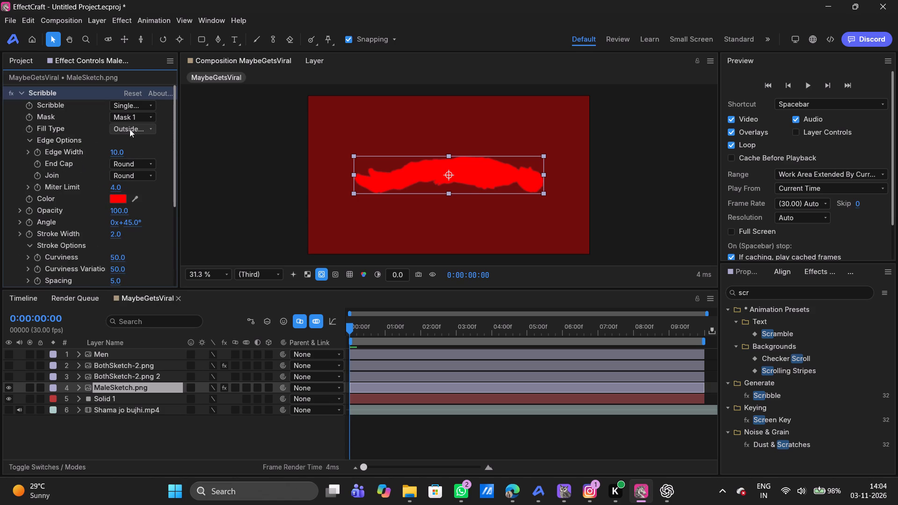
pyautogui.click(130, 129)
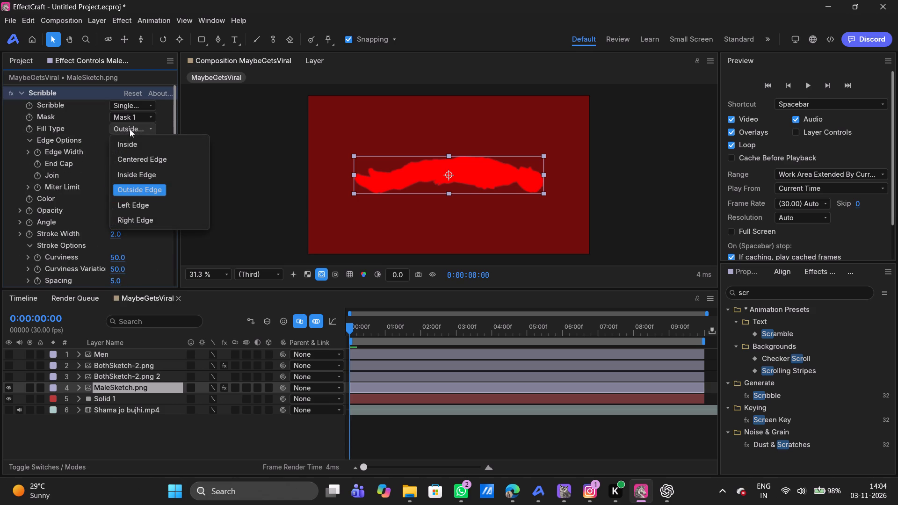
pyautogui.click(132, 174)
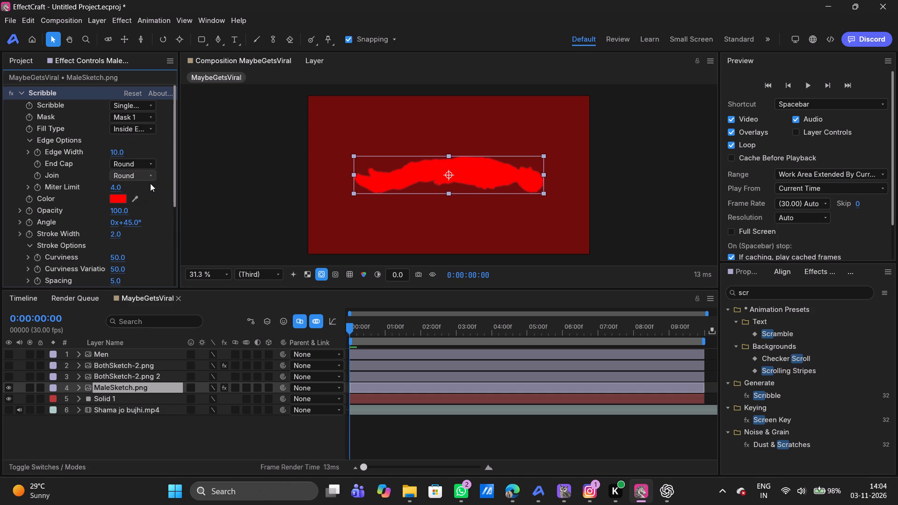
# Set the Scribble effect's Edge Width to 34.9 and its Stroke Width to 49.3 on the MaleSketch.png layer.
pyautogui.click(380, 389)
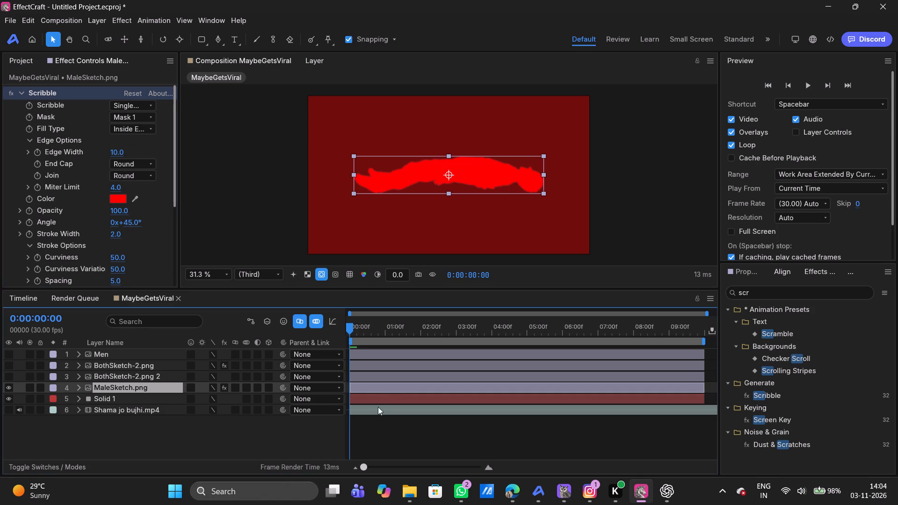
pyautogui.click(381, 438)
pyautogui.click(375, 389)
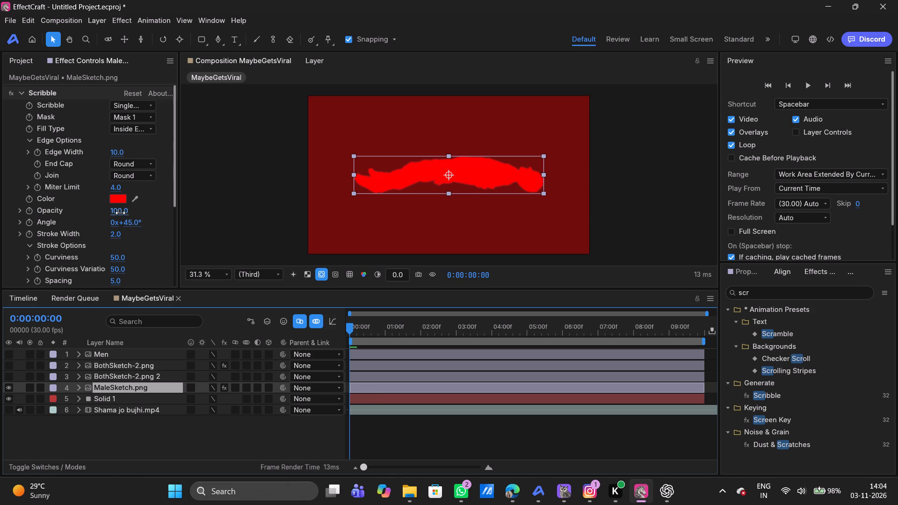
pyautogui.moveTo(116, 235); pyautogui.dragTo(129, 233)
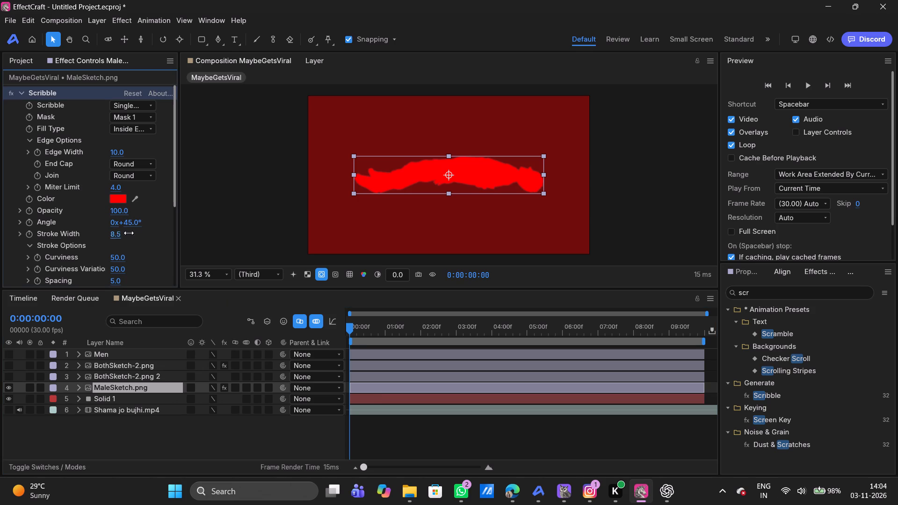
pyautogui.moveTo(129, 233); pyautogui.dragTo(130, 231)
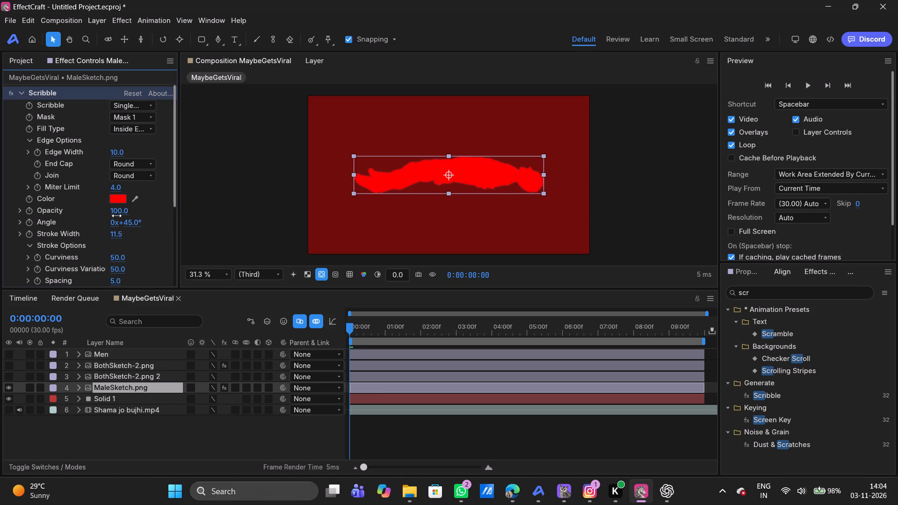
pyautogui.moveTo(116, 152); pyautogui.dragTo(152, 149)
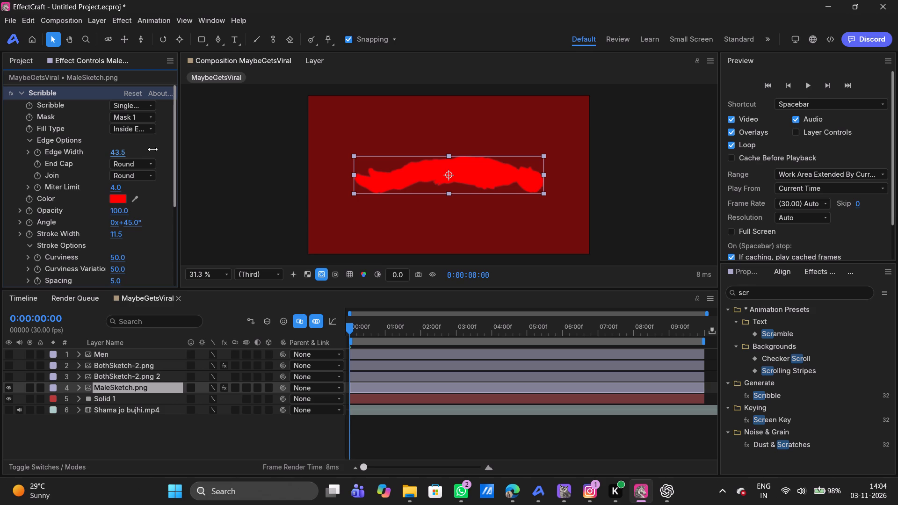
pyautogui.moveTo(152, 149); pyautogui.dragTo(137, 150)
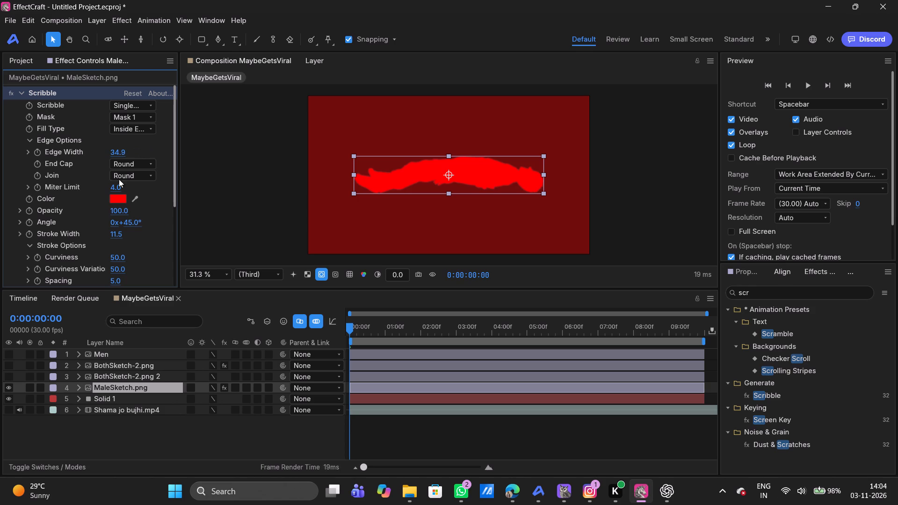
pyautogui.moveTo(118, 235); pyautogui.dragTo(263, 231)
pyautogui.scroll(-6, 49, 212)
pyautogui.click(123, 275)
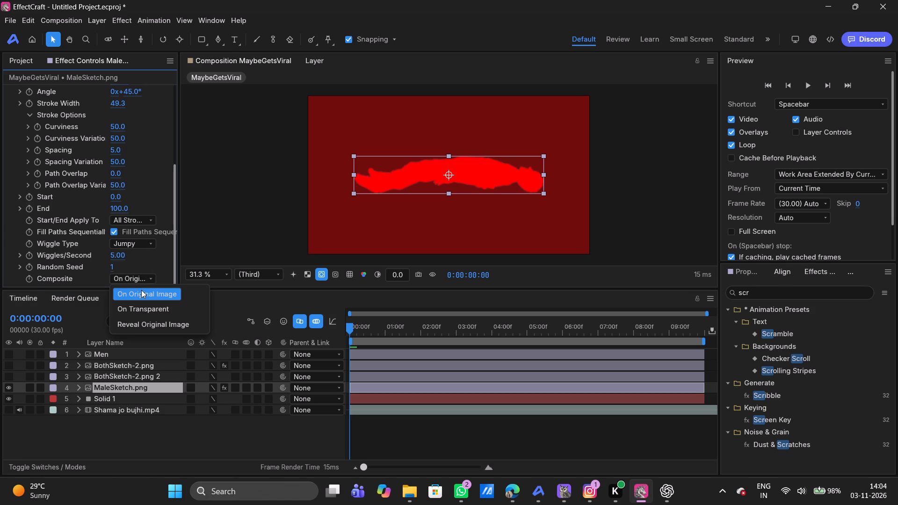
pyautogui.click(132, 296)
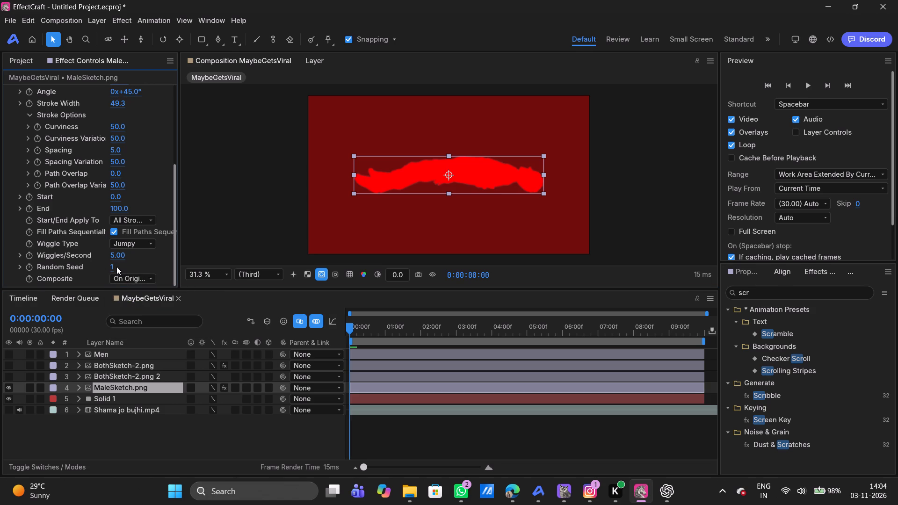
# Set the Scribble effect's Random Seed to 13 and Wiggles/Second to 0.08.
pyautogui.moveTo(113, 267); pyautogui.dragTo(110, 266)
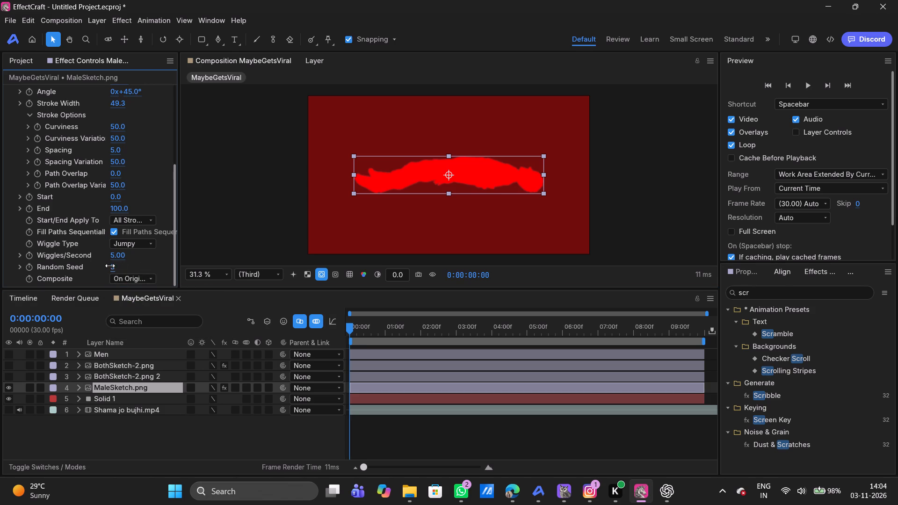
pyautogui.moveTo(110, 266); pyautogui.dragTo(126, 262)
pyautogui.moveTo(116, 252); pyautogui.dragTo(68, 255)
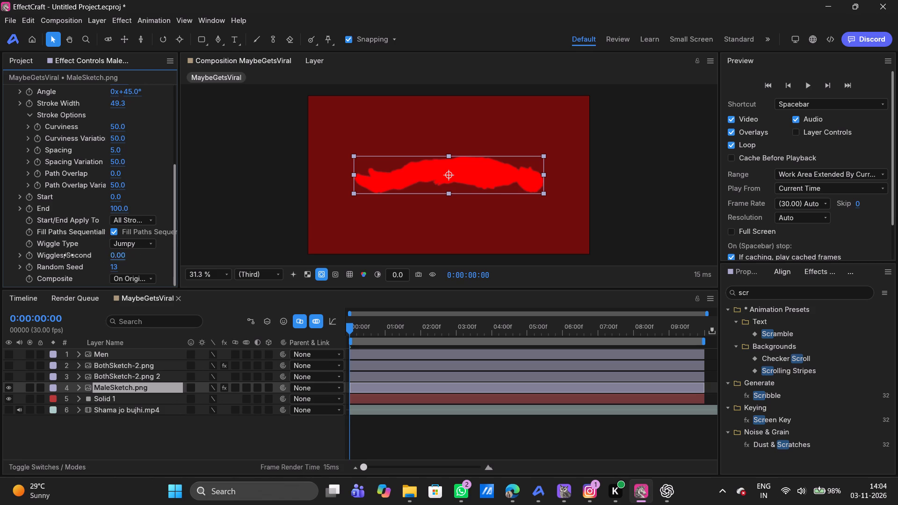
pyautogui.moveTo(68, 255); pyautogui.dragTo(2, 265)
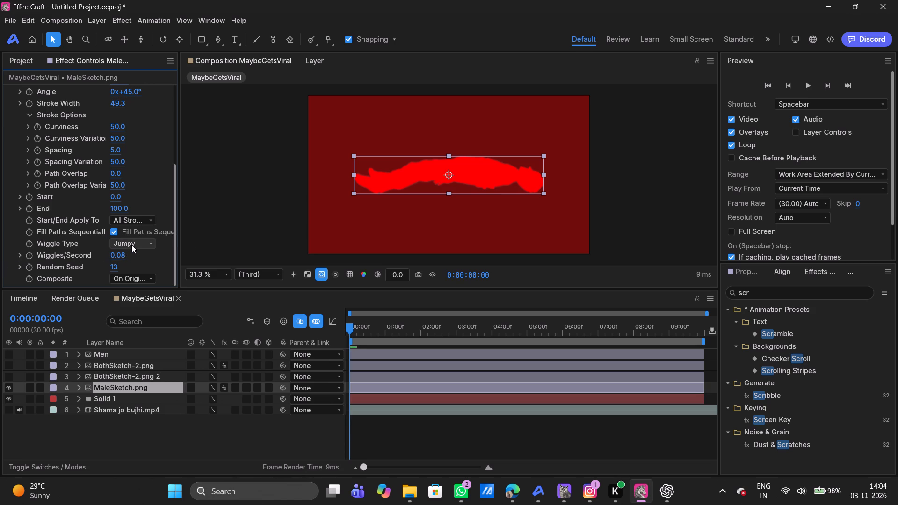
# Set the Scribble effect's Wiggle Type to Static, trying Smooth before returning to Static.
pyautogui.click(132, 245)
pyautogui.click(128, 259)
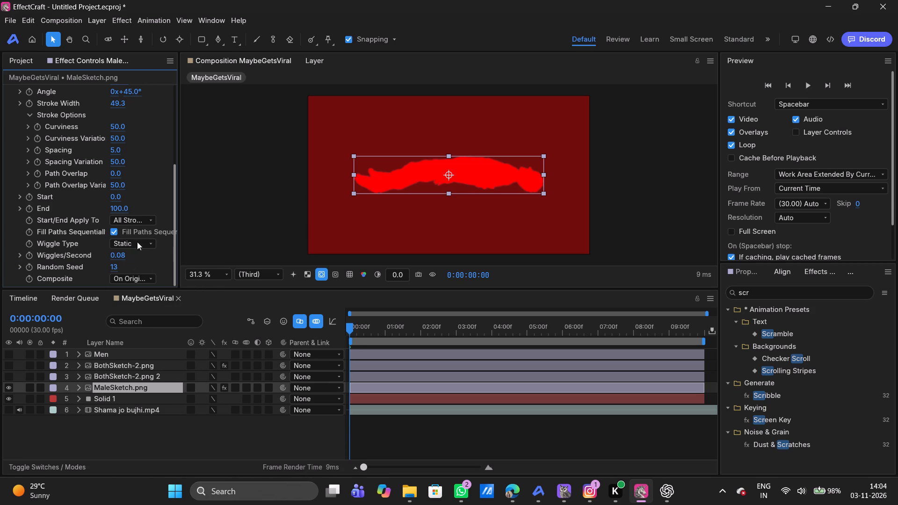
pyautogui.click(138, 240)
pyautogui.click(126, 291)
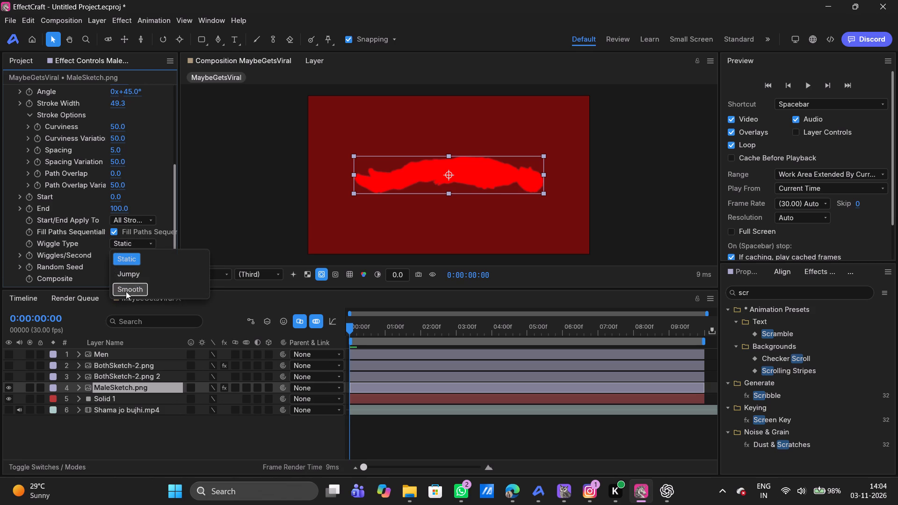
pyautogui.click(137, 245)
pyautogui.click(128, 261)
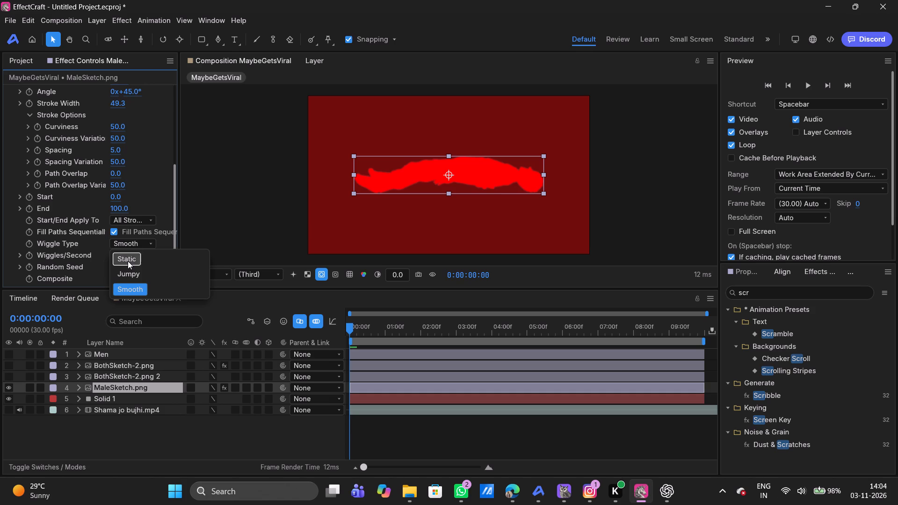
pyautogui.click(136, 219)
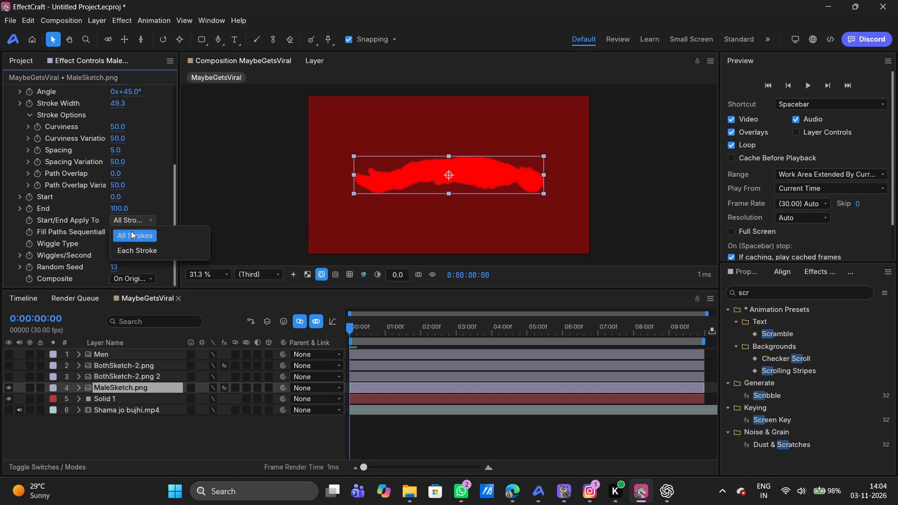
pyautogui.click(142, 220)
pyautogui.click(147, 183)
# Change the Scribble effect's Color to white, FFFFFF.
pyautogui.scroll(1, 147, 183)
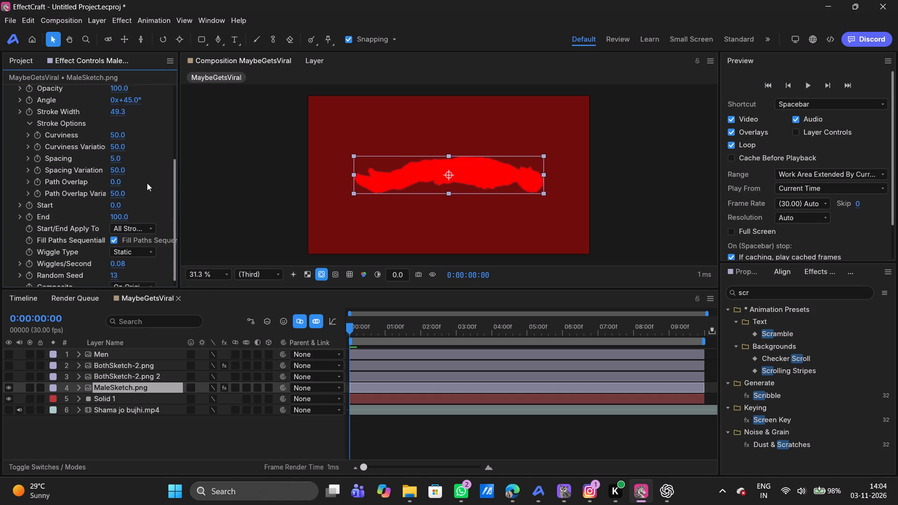
pyautogui.scroll(1, 147, 183)
pyautogui.click(115, 169)
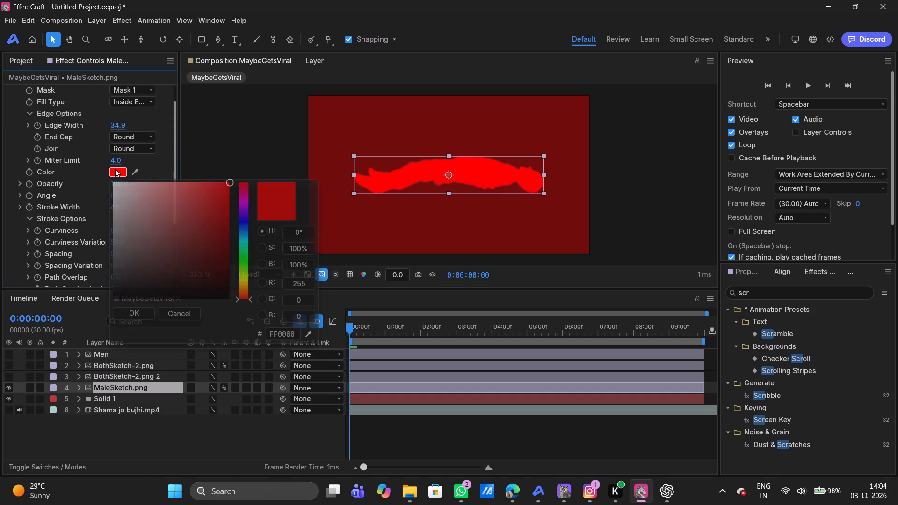
pyautogui.moveTo(161, 213); pyautogui.dragTo(71, 153)
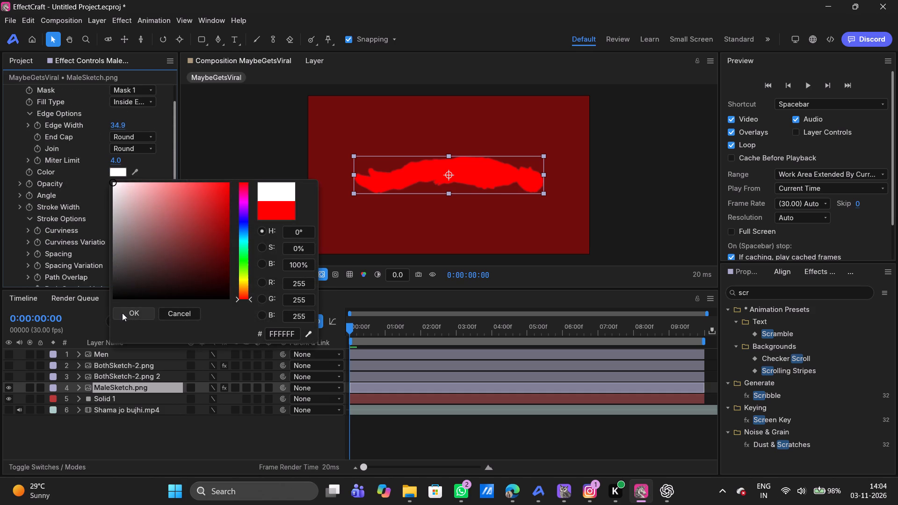
pyautogui.click(122, 313)
# Increase the Scribble effect's Edge Width to 203.2.
pyautogui.scroll(1, 72, 184)
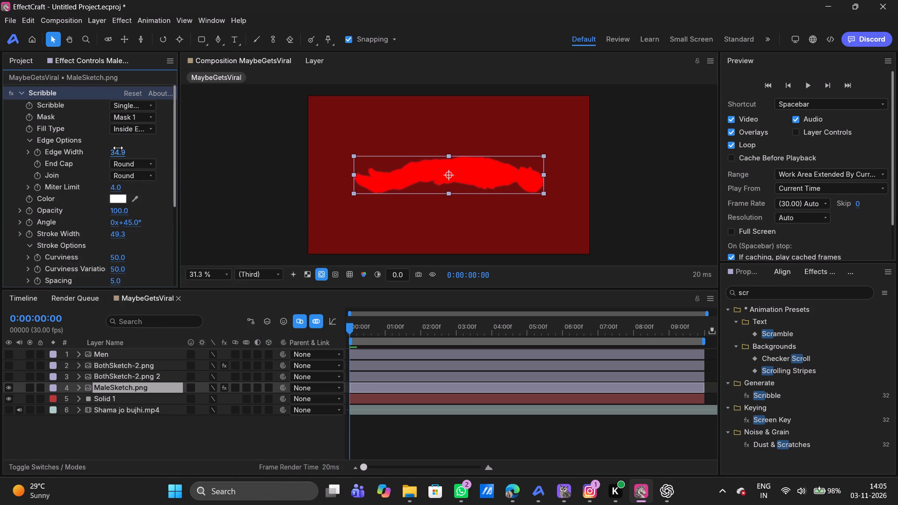
pyautogui.moveTo(118, 148); pyautogui.dragTo(280, 156)
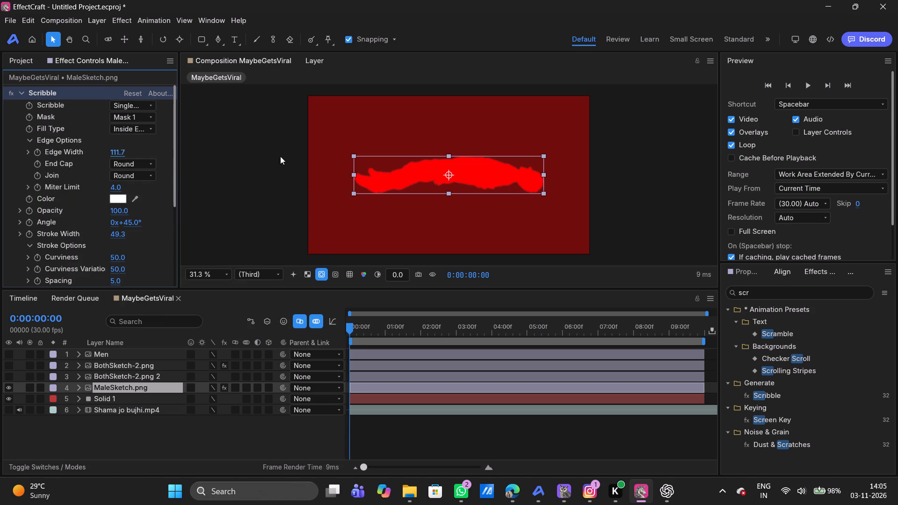
pyautogui.moveTo(280, 156); pyautogui.dragTo(416, 166)
# Set the Miter Limit in the Scribble effect's Edge Options to 8.4.
pyautogui.click(30, 142)
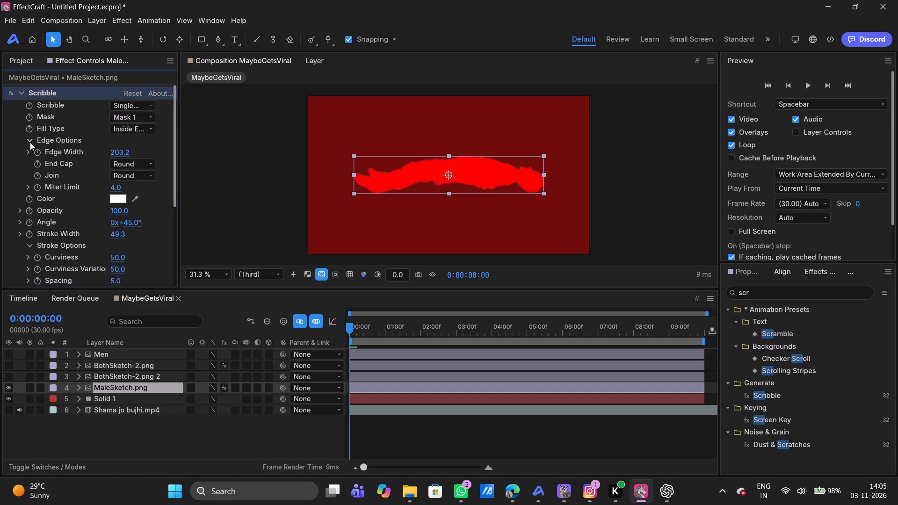
pyautogui.click(30, 142)
pyautogui.moveTo(117, 184); pyautogui.dragTo(326, 191)
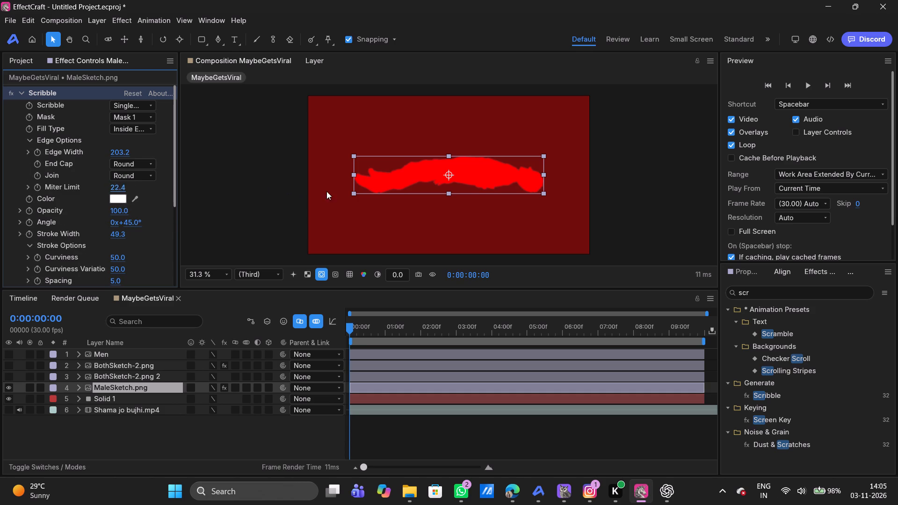
pyautogui.moveTo(326, 191); pyautogui.dragTo(160, 207)
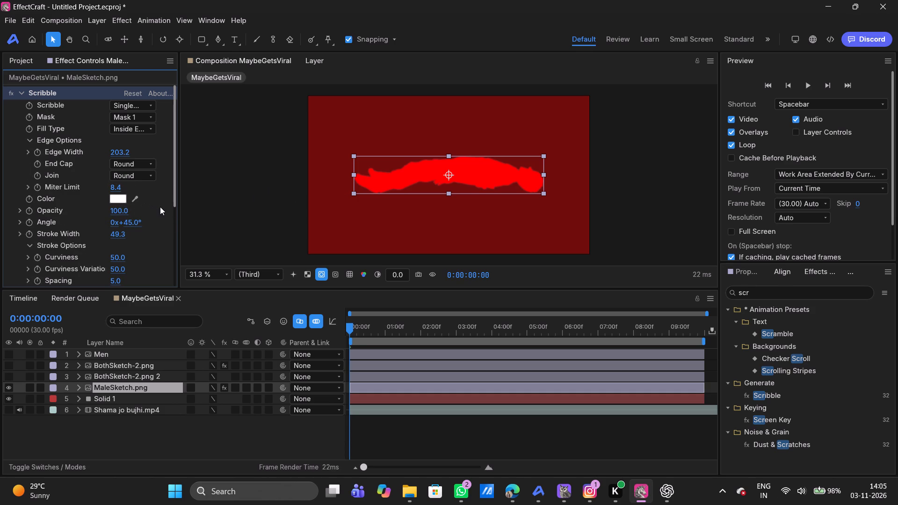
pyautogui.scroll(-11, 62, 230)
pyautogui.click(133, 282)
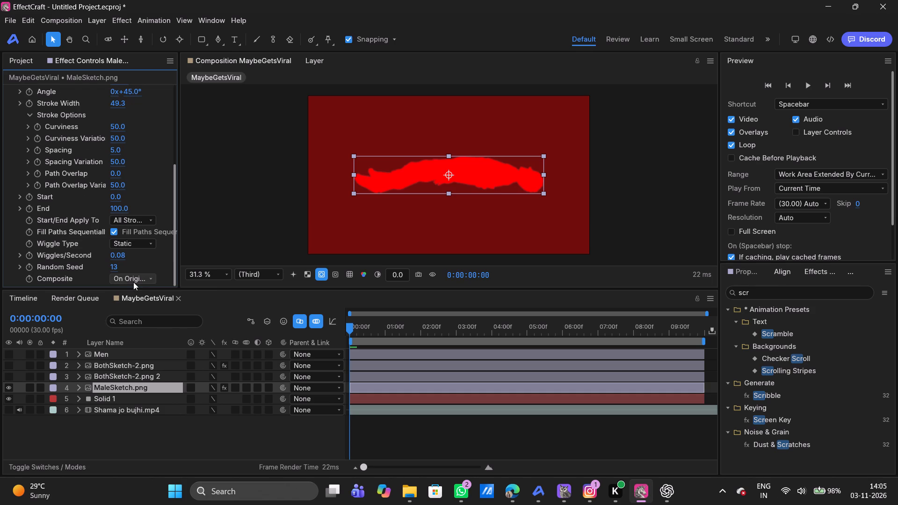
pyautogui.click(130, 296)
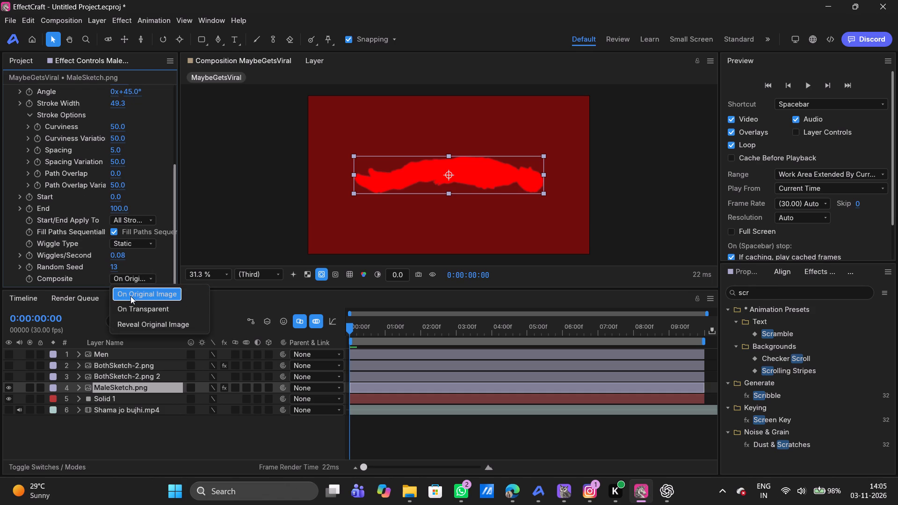
# Switch the MaleSketch.png layer's effects off and back on to compare the figure with and without Scribble.
pyautogui.click(117, 387)
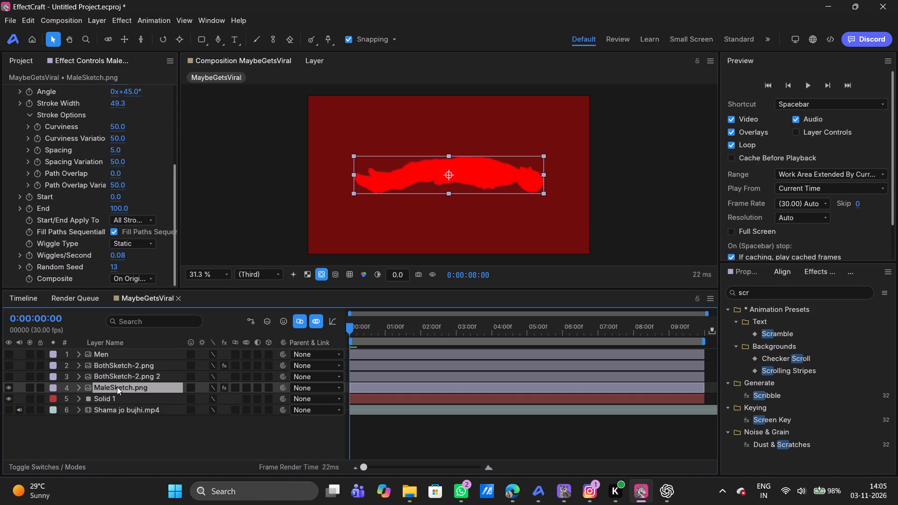
pyautogui.click(226, 388)
pyautogui.click(227, 386)
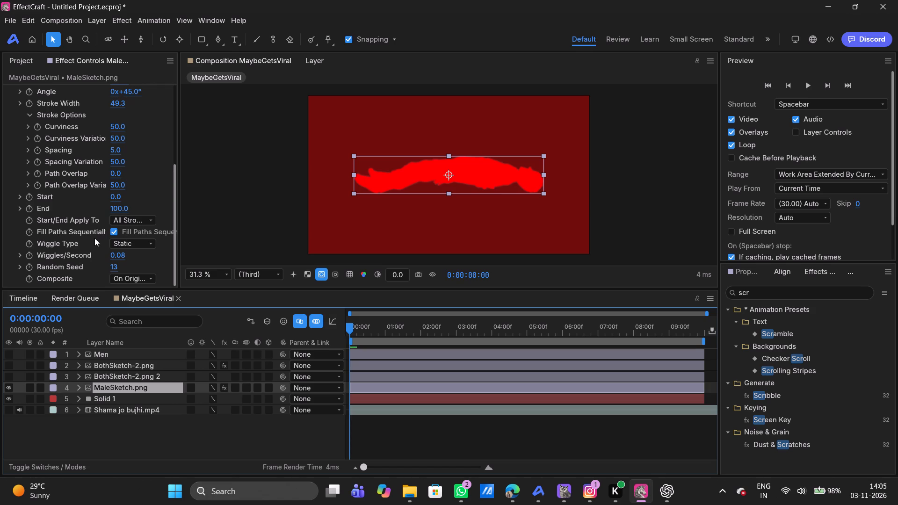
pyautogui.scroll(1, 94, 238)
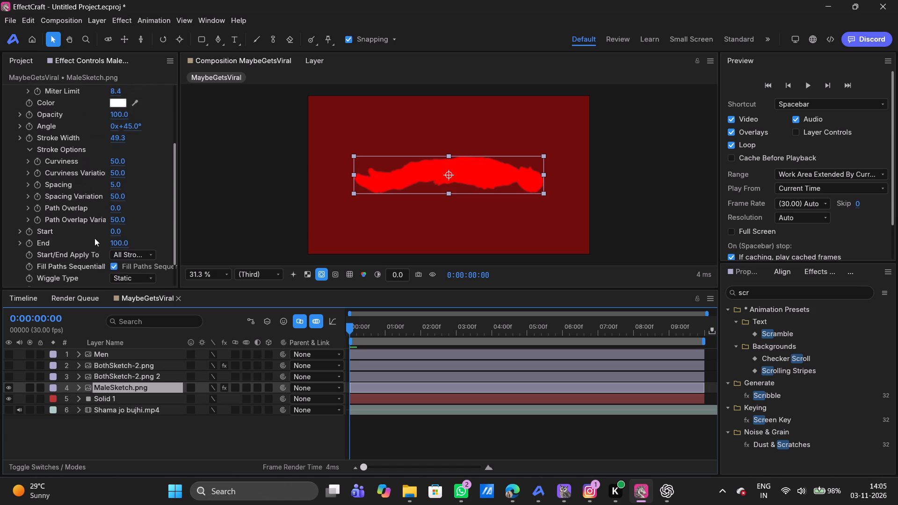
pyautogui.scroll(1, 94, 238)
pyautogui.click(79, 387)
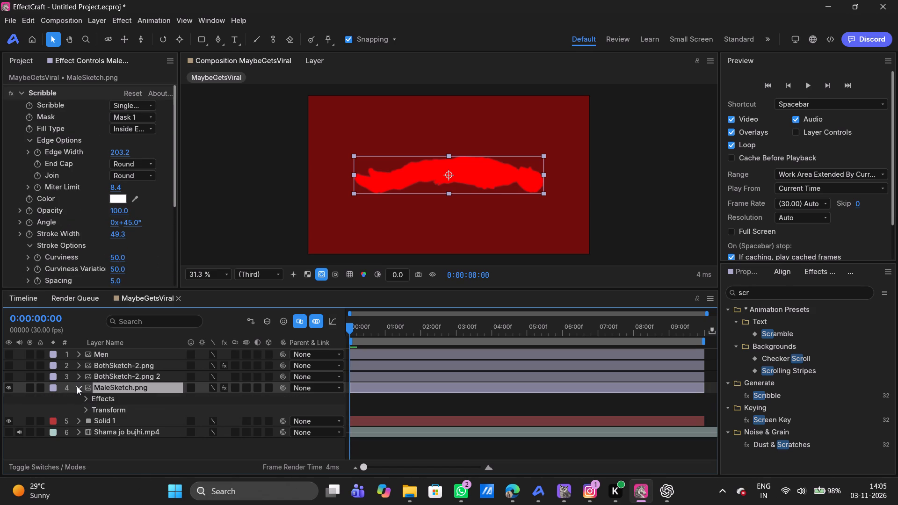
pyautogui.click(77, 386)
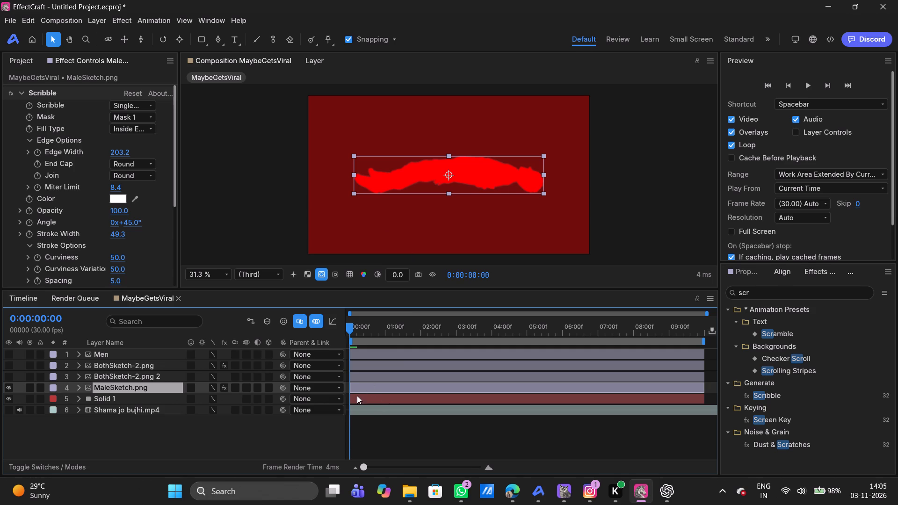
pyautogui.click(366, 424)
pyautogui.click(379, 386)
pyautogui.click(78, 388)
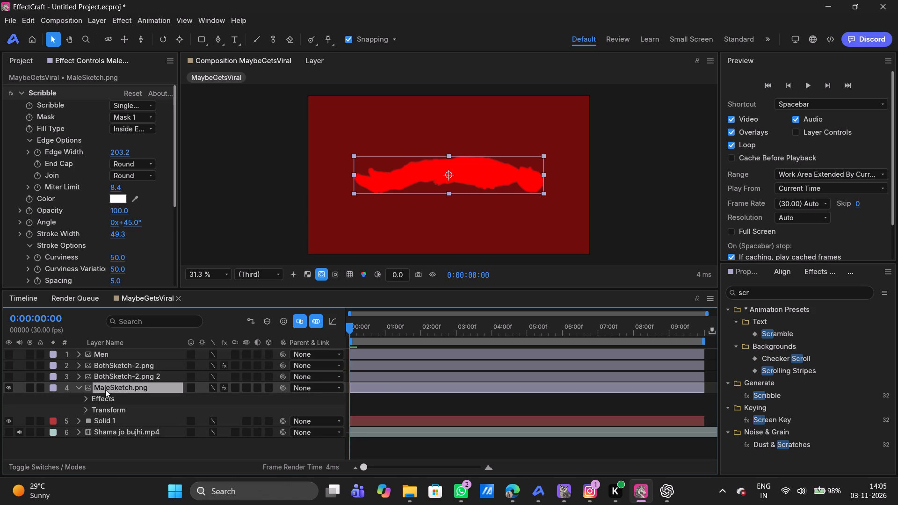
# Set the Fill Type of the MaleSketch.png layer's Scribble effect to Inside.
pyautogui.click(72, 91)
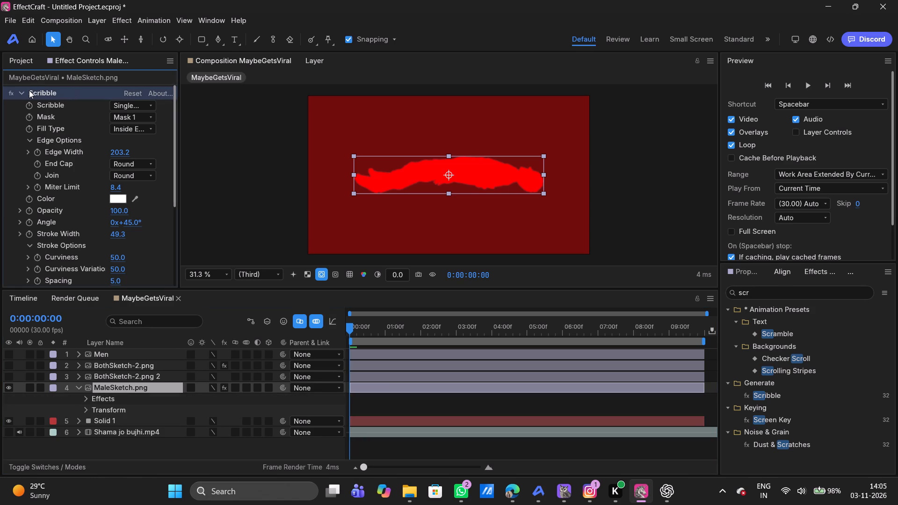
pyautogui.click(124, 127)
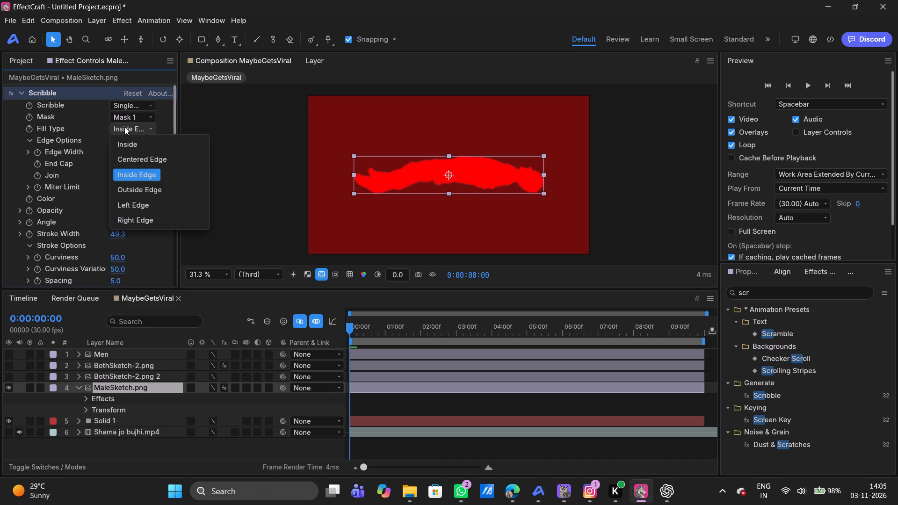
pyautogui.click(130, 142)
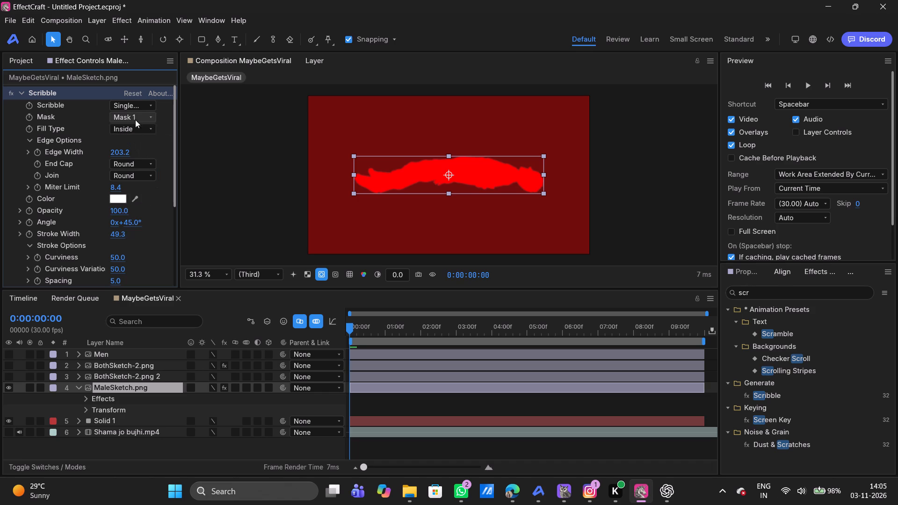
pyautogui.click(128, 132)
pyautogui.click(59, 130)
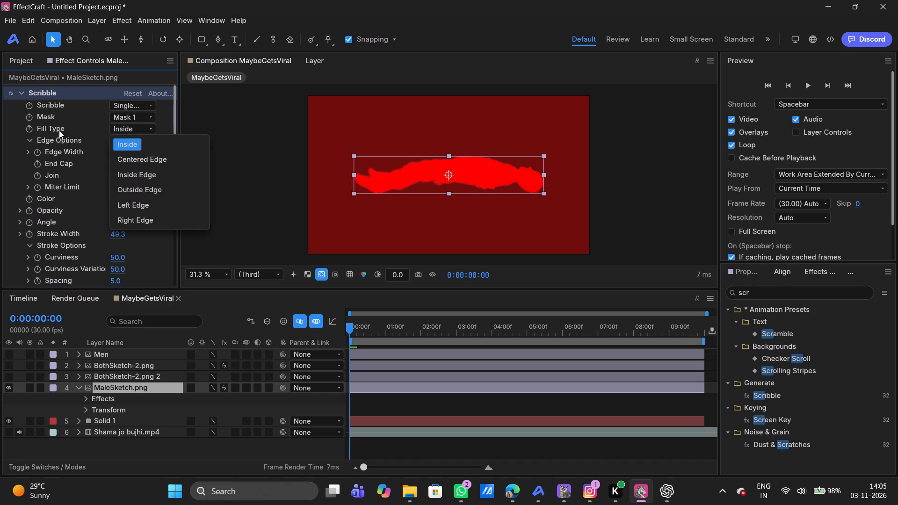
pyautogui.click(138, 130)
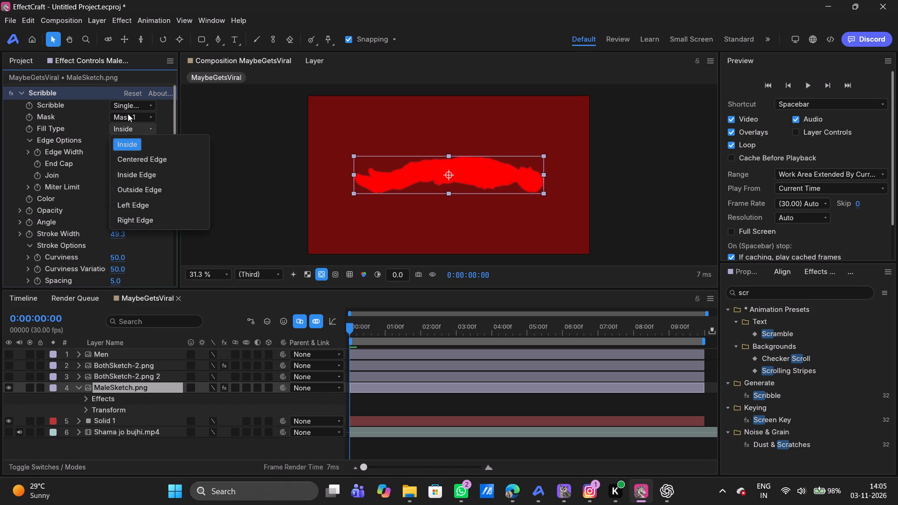
# Set the Scribble effect's Mask to None on the MaleSketch.png layer.
pyautogui.click(121, 117)
pyautogui.click(125, 130)
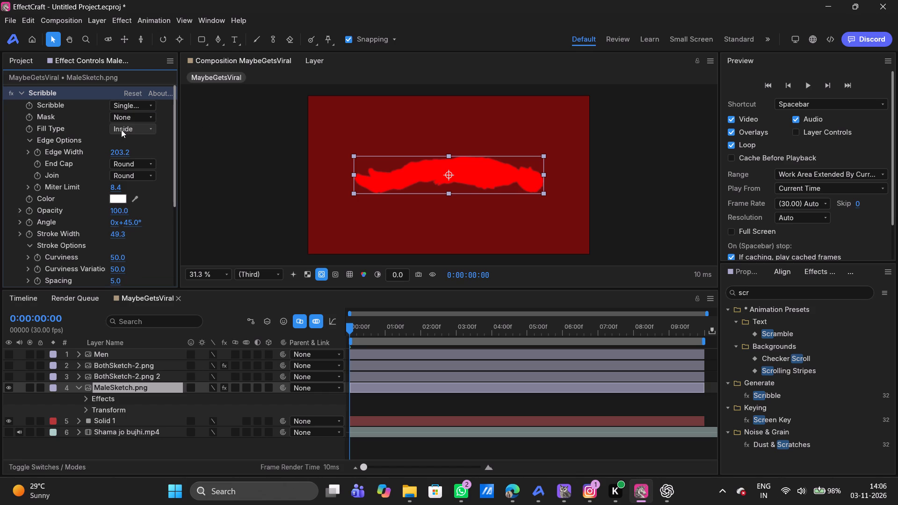
# Set the Scribble effect's Fill Type to Outside Edge.
pyautogui.click(119, 129)
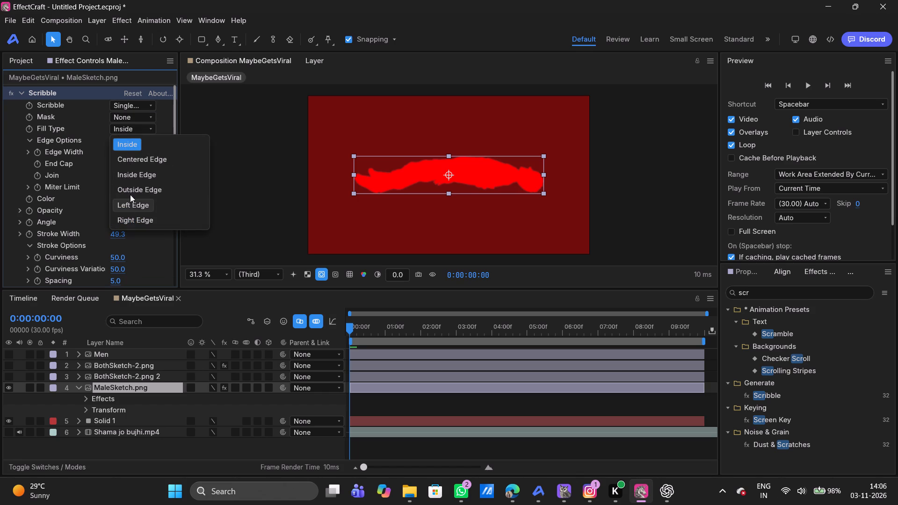
pyautogui.click(130, 188)
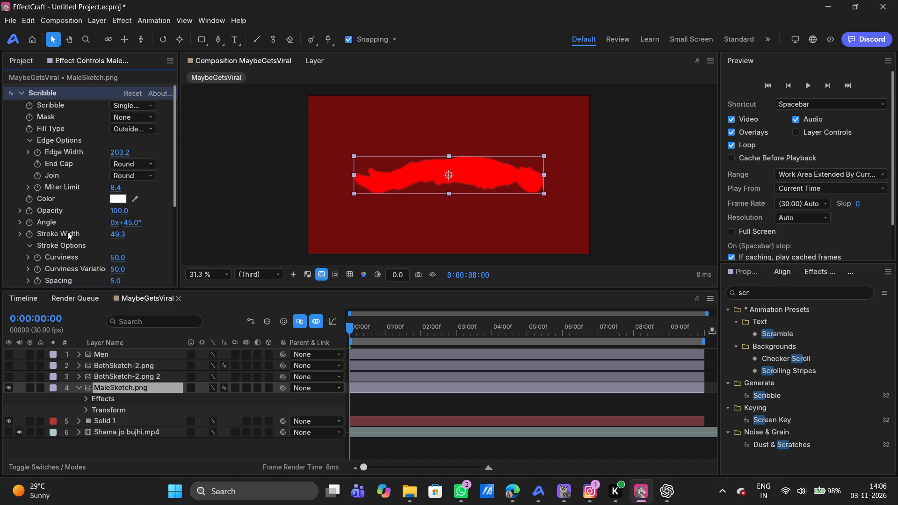
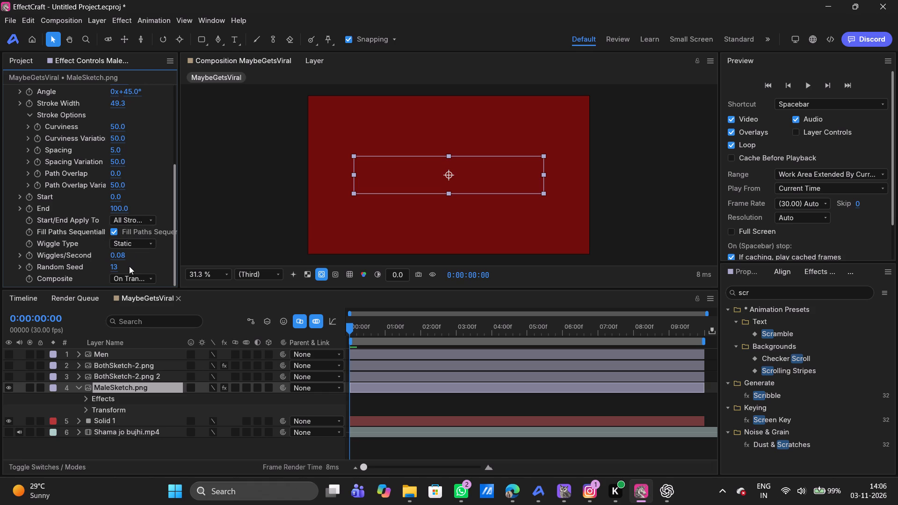
# Set the Scribble effect's Composite option to On Original on the MaleSketch.png layer.
pyautogui.scroll(-2, 124, 252)
pyautogui.click(144, 278)
pyautogui.click(131, 296)
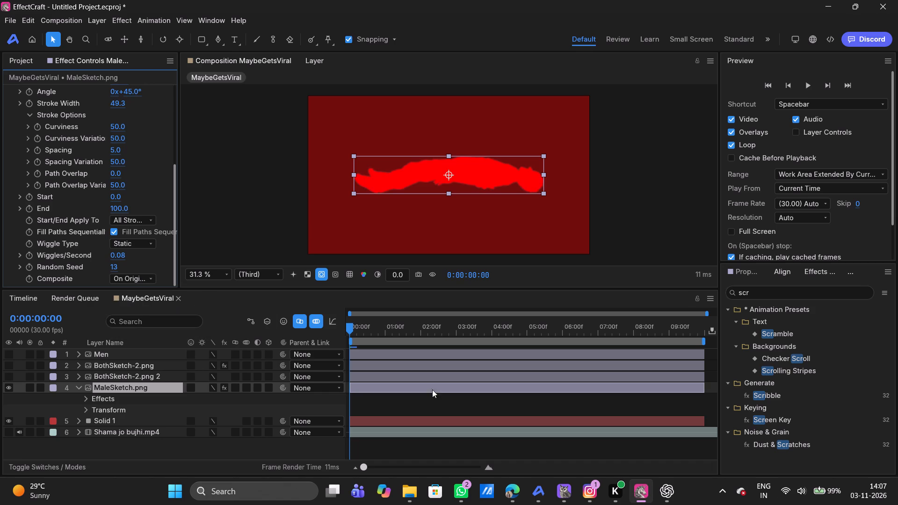
pyautogui.click(372, 386)
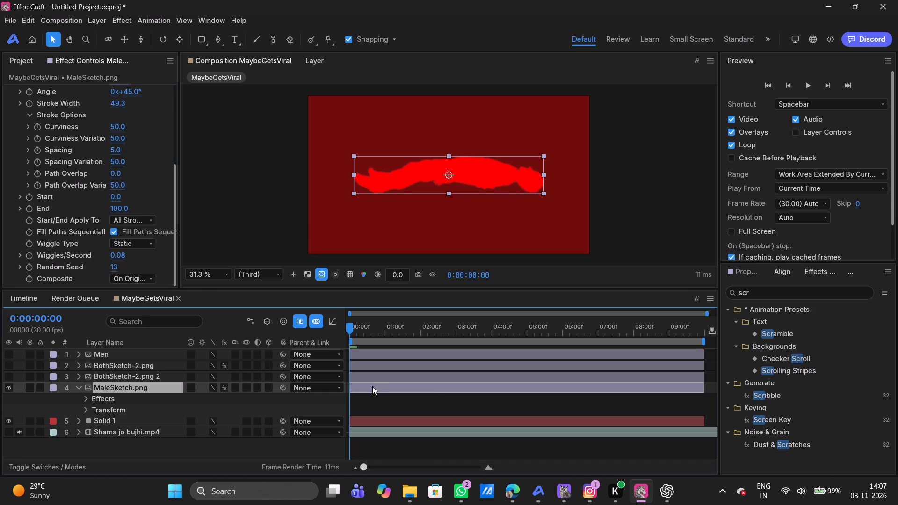
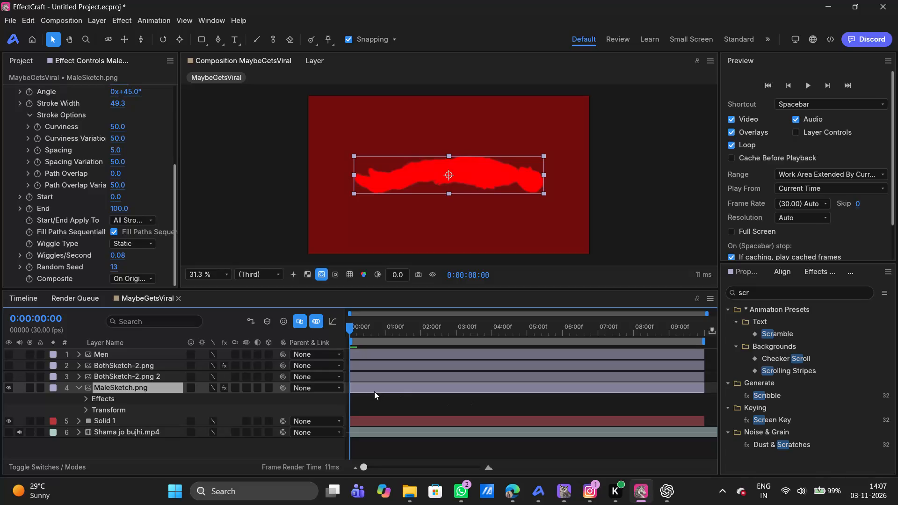
# Draw a closed six-point Pen tool mask around the red figure on the MaleSketch.png layer.
pyautogui.click(221, 39)
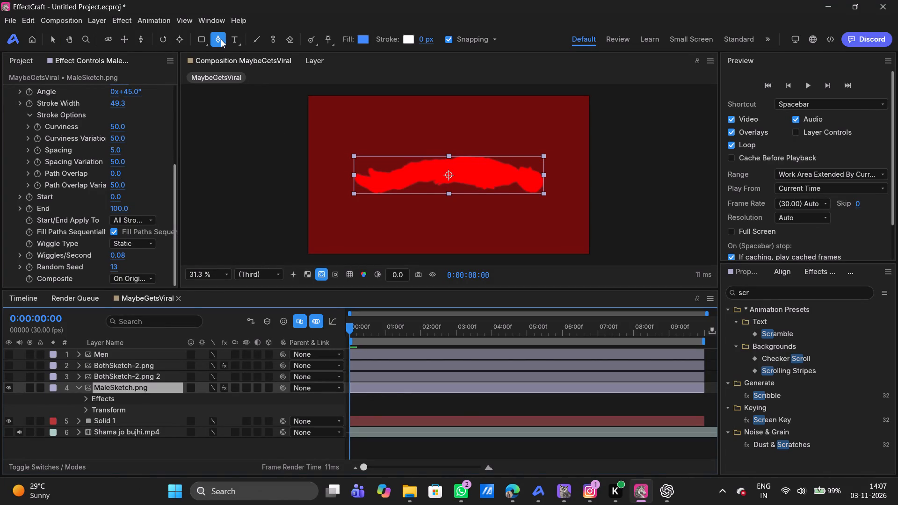
pyautogui.rightClick(221, 39)
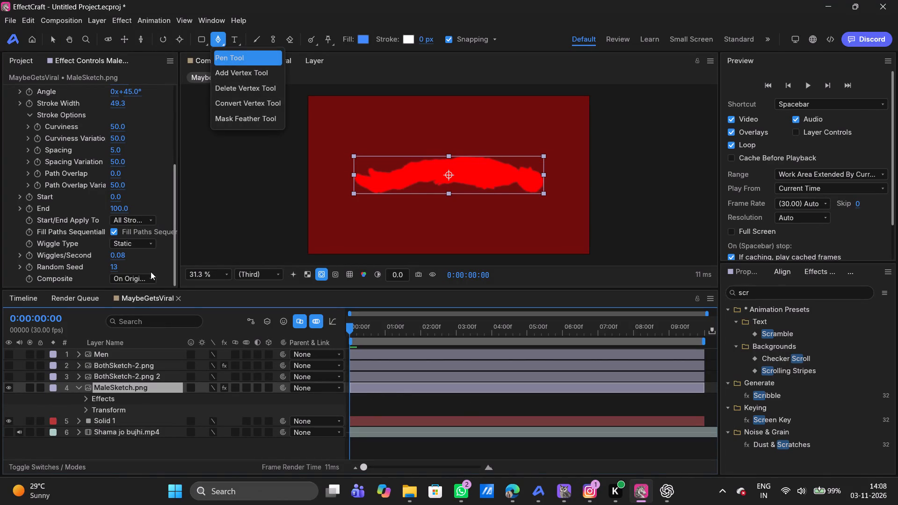
pyautogui.click(123, 388)
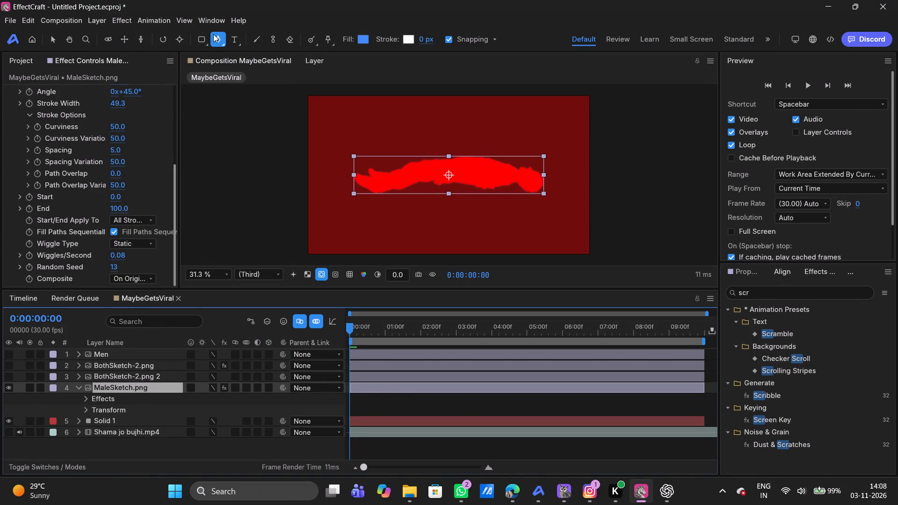
pyautogui.rightClick(217, 43)
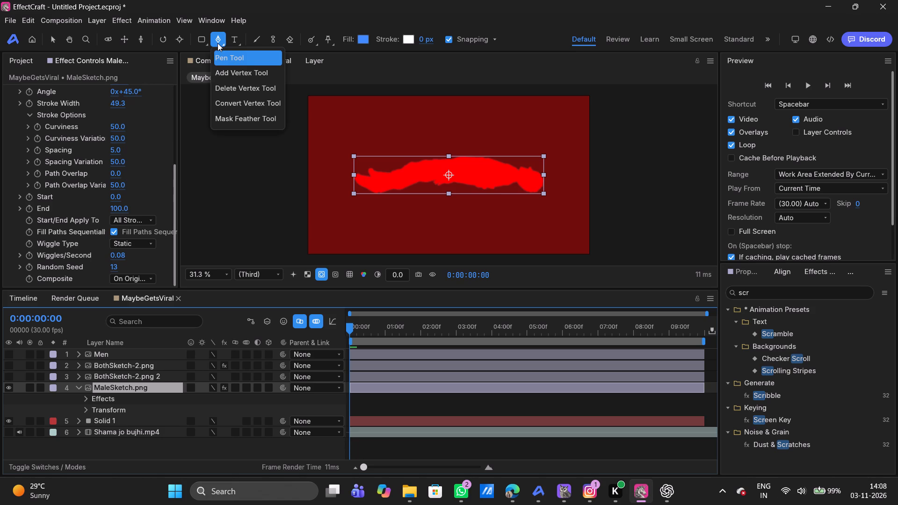
pyautogui.click(217, 43)
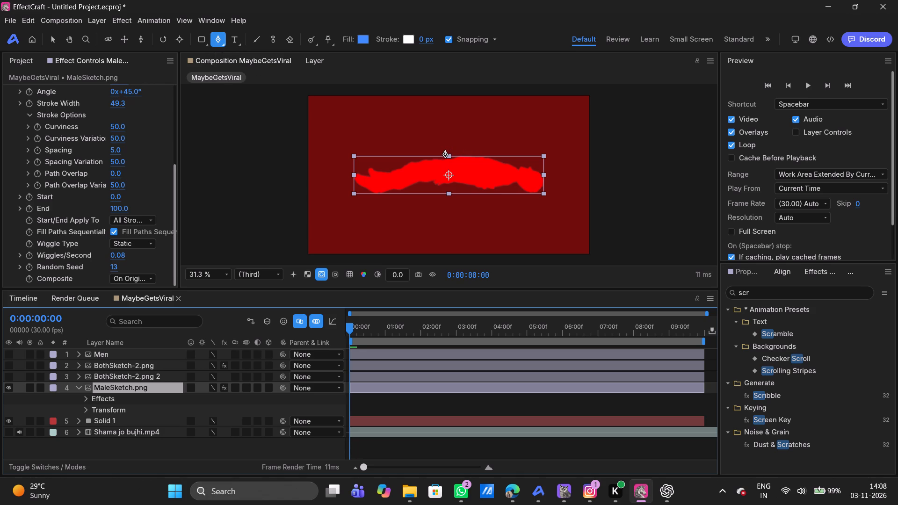
pyautogui.click(445, 151)
pyautogui.click(369, 159)
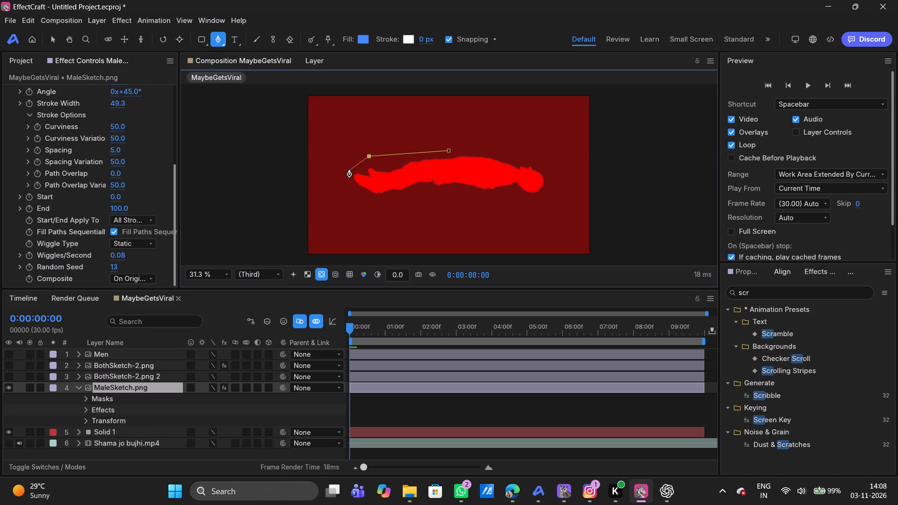
pyautogui.click(348, 172)
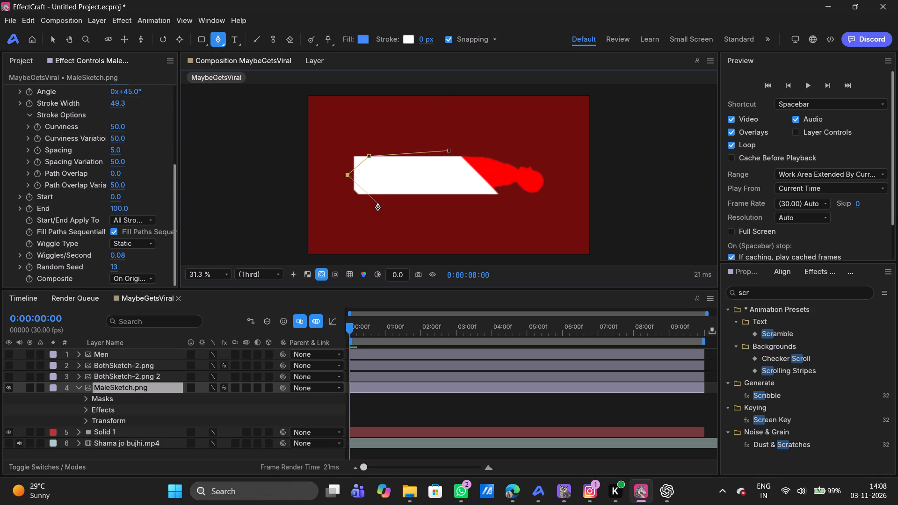
pyautogui.click(418, 202)
pyautogui.click(561, 194)
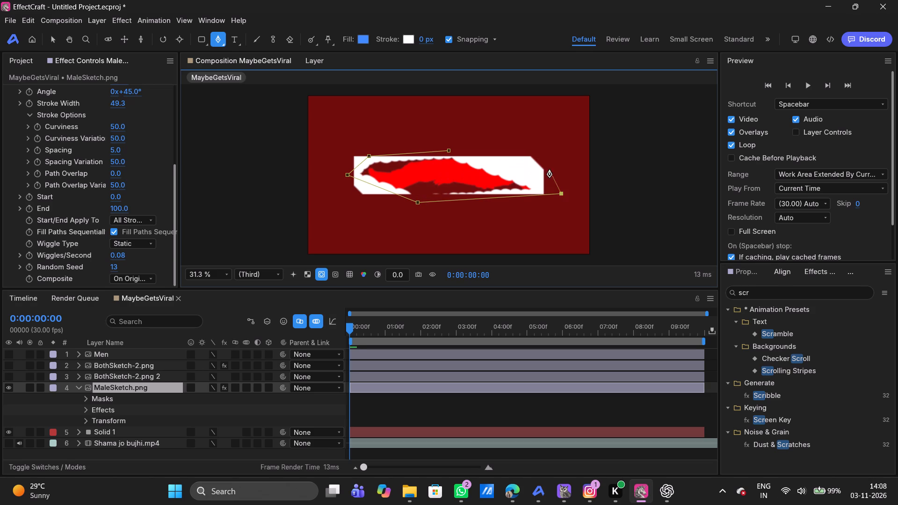
pyautogui.click(545, 153)
pyautogui.click(449, 150)
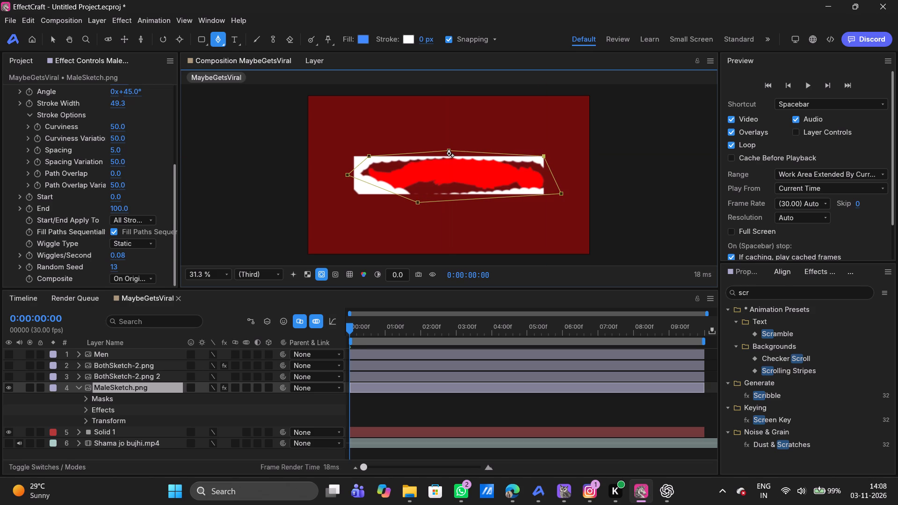
# Set both the fill and the stroke of the Pen tool to None.
pyautogui.click(364, 38)
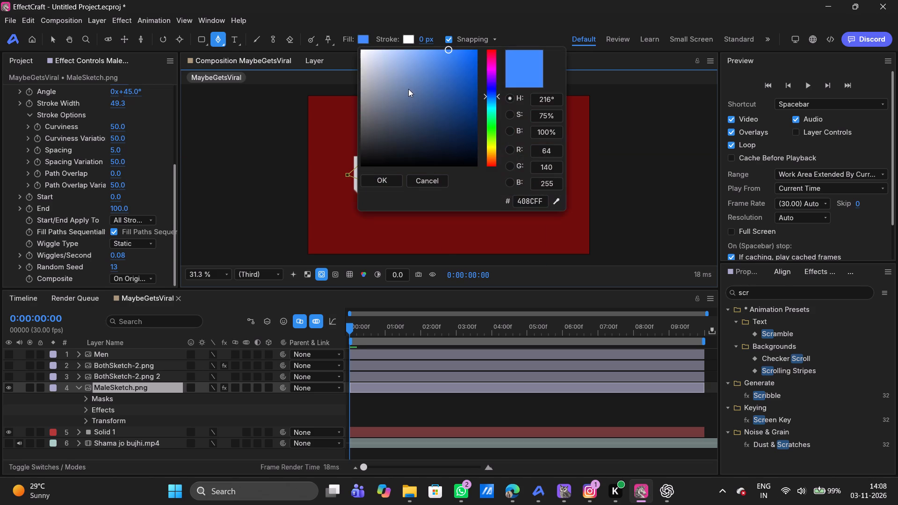
pyautogui.click(348, 40)
pyautogui.click(353, 69)
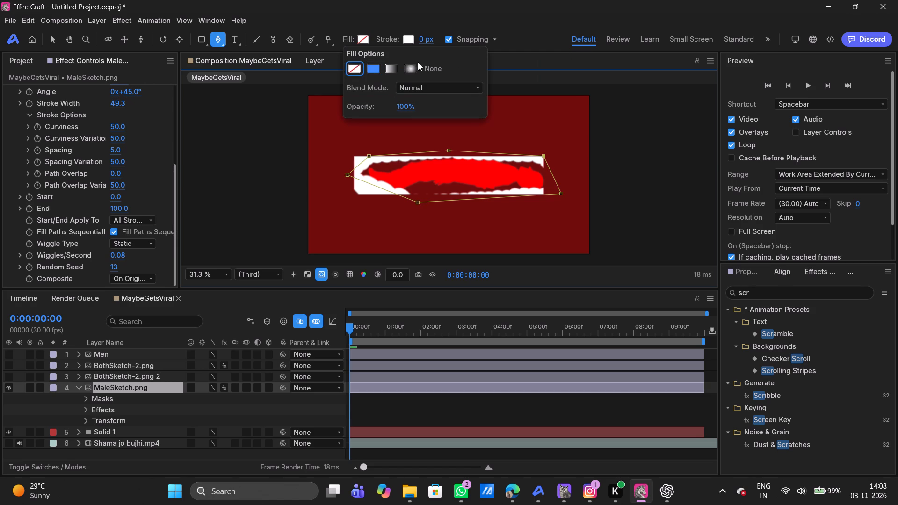
pyautogui.click(350, 41)
pyautogui.click(391, 42)
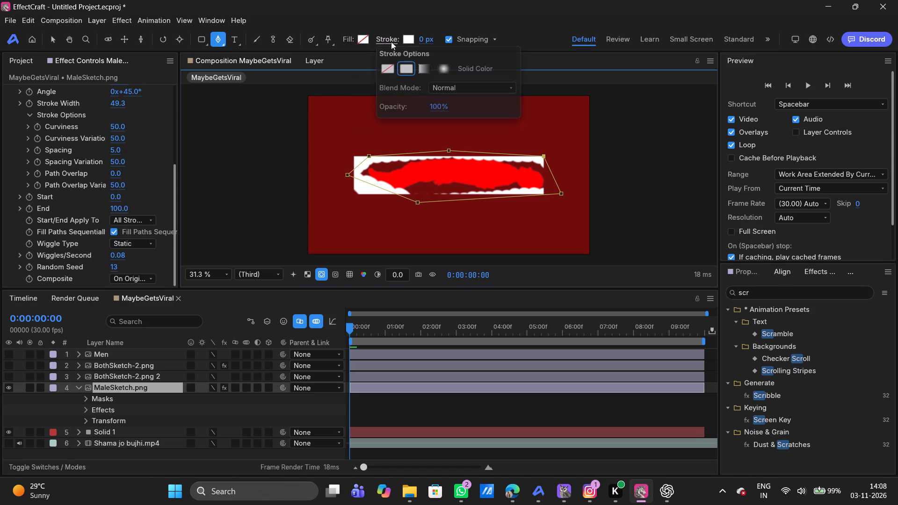
pyautogui.click(384, 67)
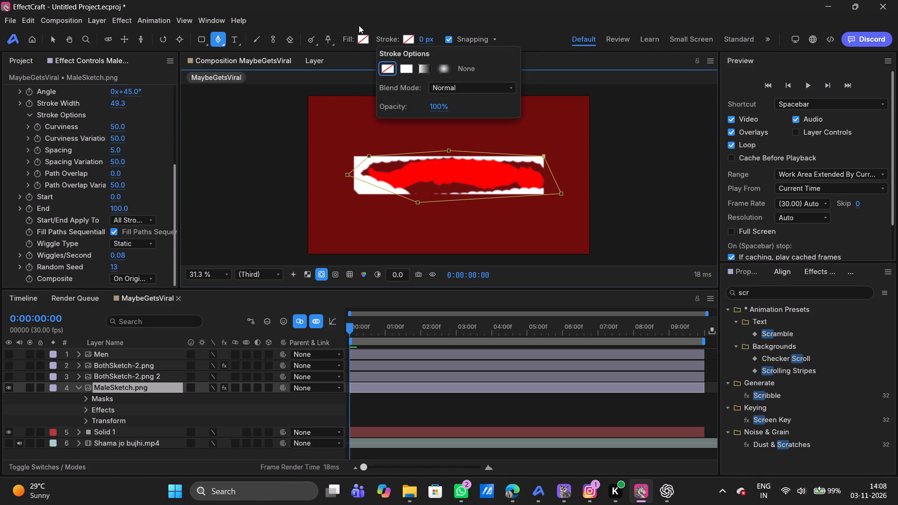
pyautogui.click(359, 25)
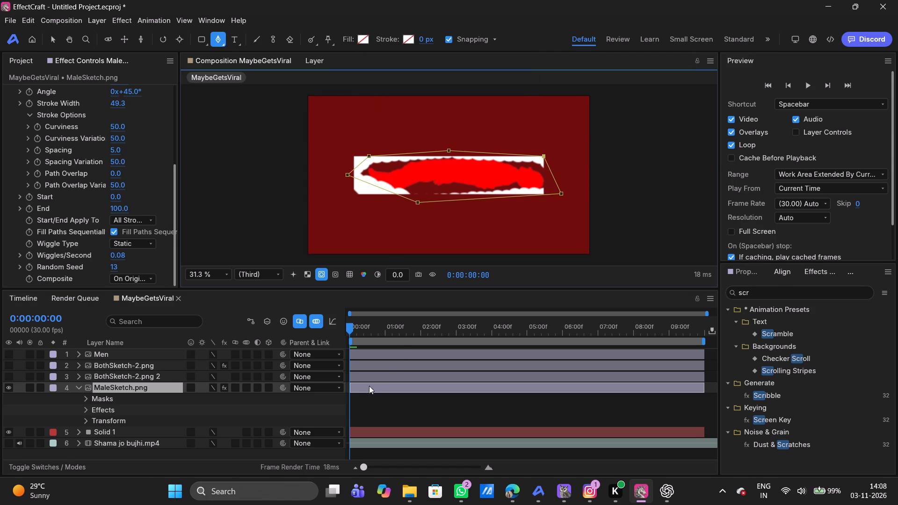
# Delete the Scribble effect from the MaleSketch.png layer.
pyautogui.click(87, 400)
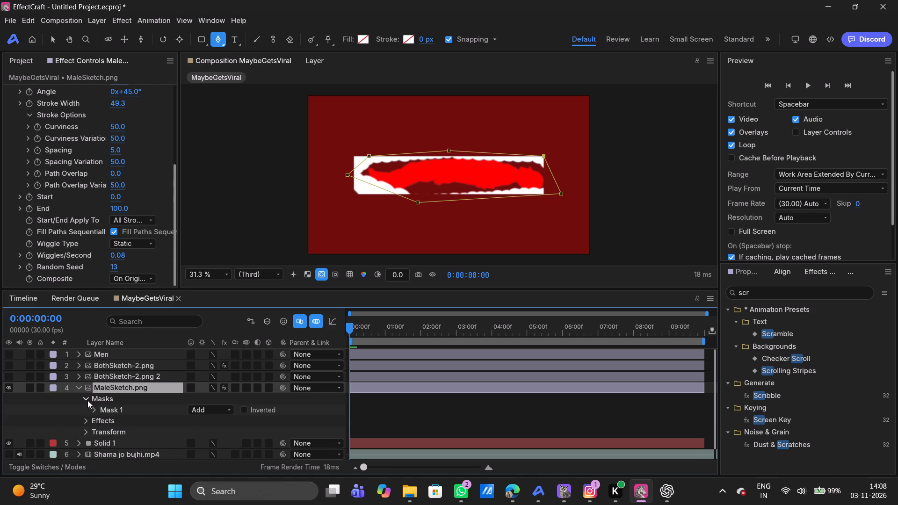
pyautogui.click(92, 410)
pyautogui.scroll(-1, 132, 432)
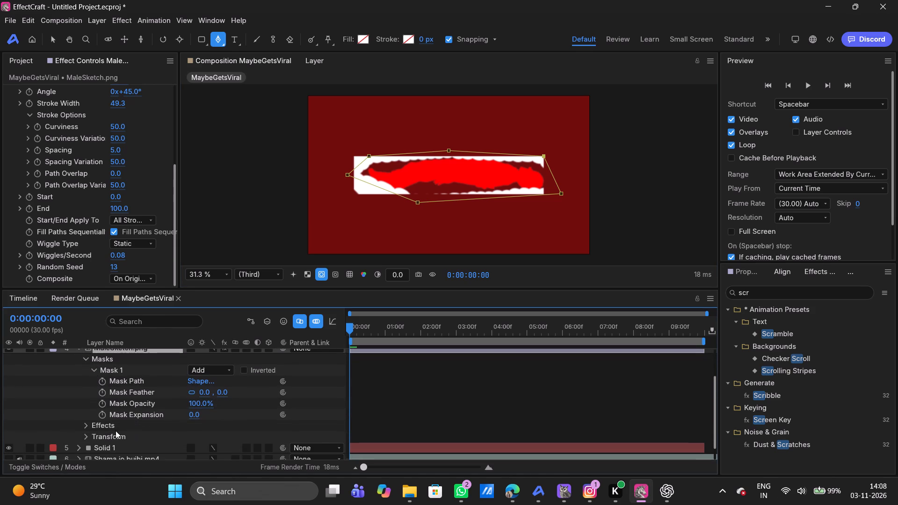
pyautogui.scroll(-1, 129, 405)
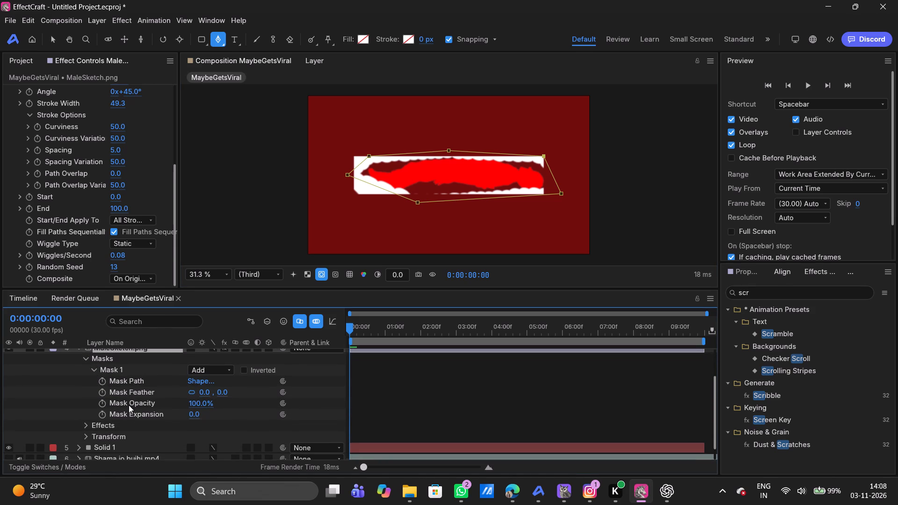
pyautogui.scroll(1, 129, 405)
pyautogui.scroll(-1, 116, 396)
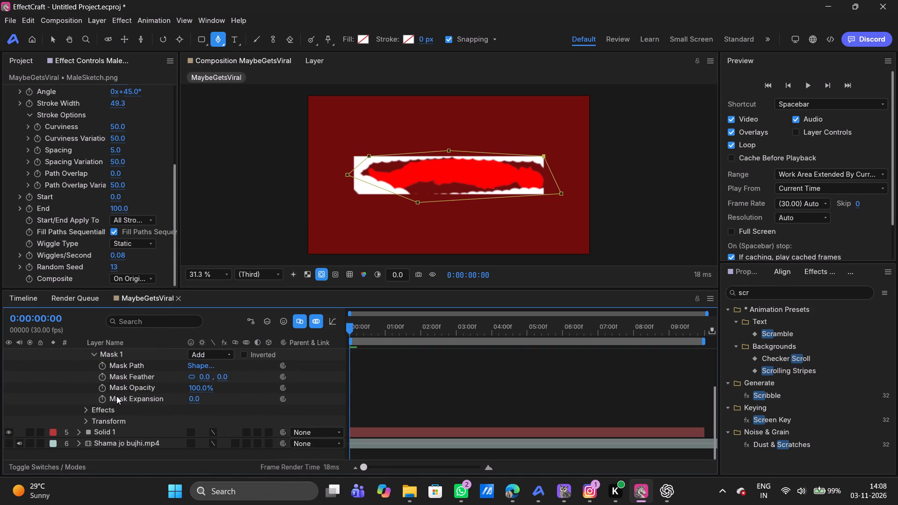
pyautogui.click(86, 409)
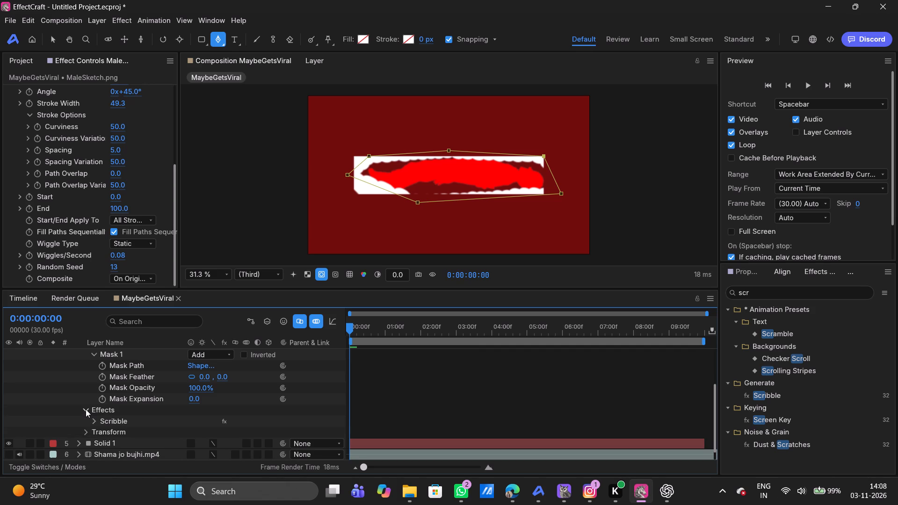
pyautogui.click(86, 409)
pyautogui.click(86, 409)
pyautogui.click(119, 421)
pyautogui.press('Delete')
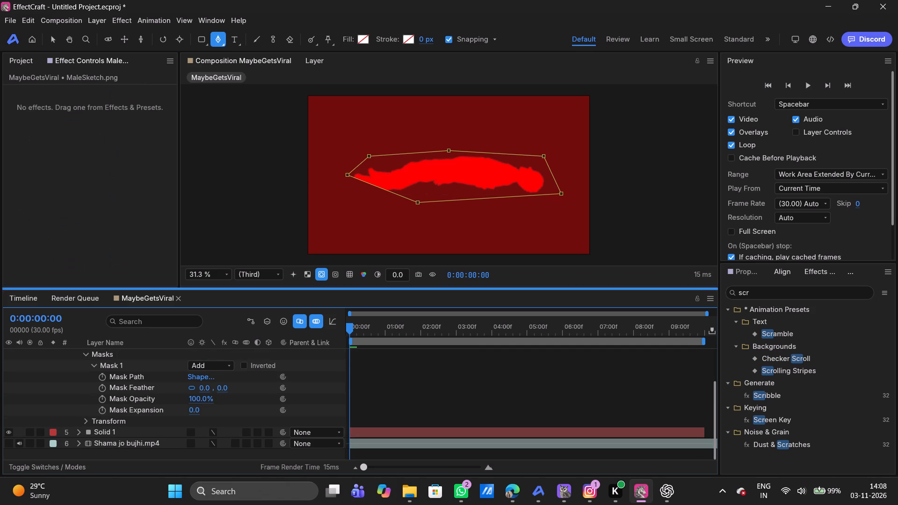
# Move the mask's bottom vertex outward below the figure's narrow end so the outline encloses the whole figure.
pyautogui.press('v')
pyautogui.click(417, 202)
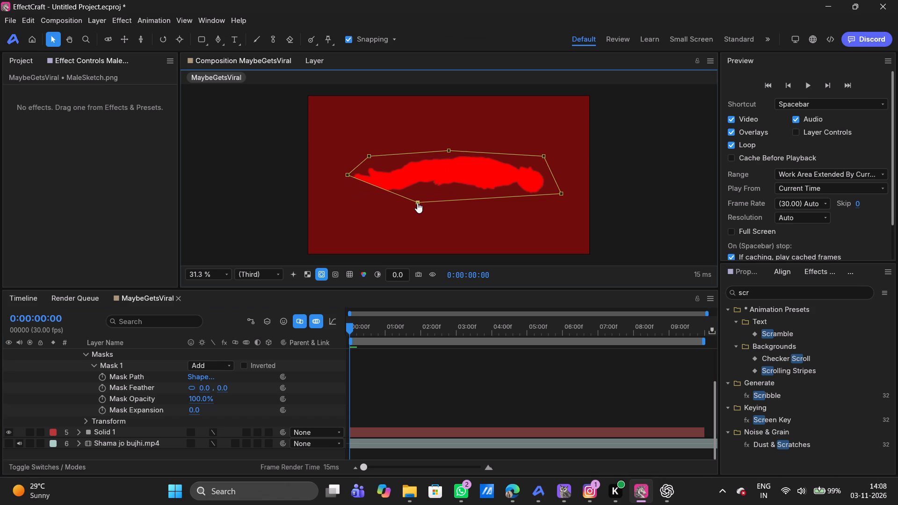
pyautogui.moveTo(417, 202); pyautogui.dragTo(366, 208)
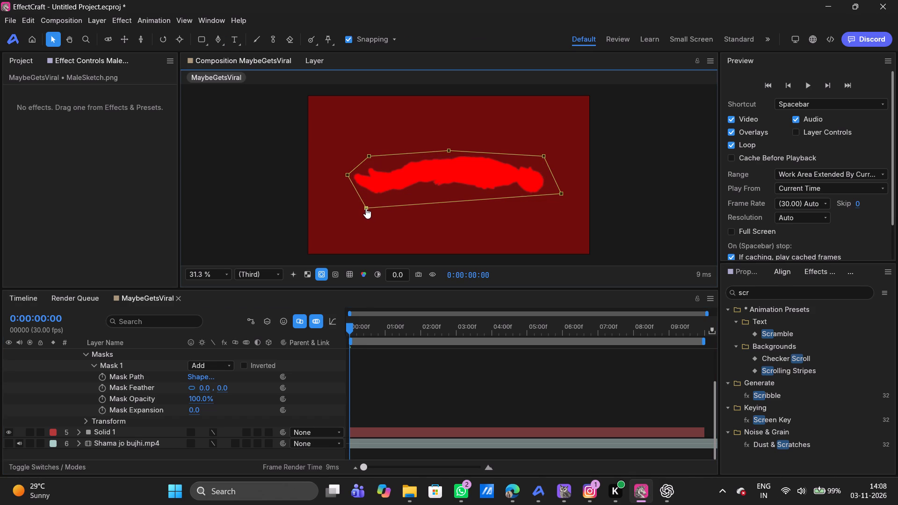
pyautogui.scroll(1, 416, 350)
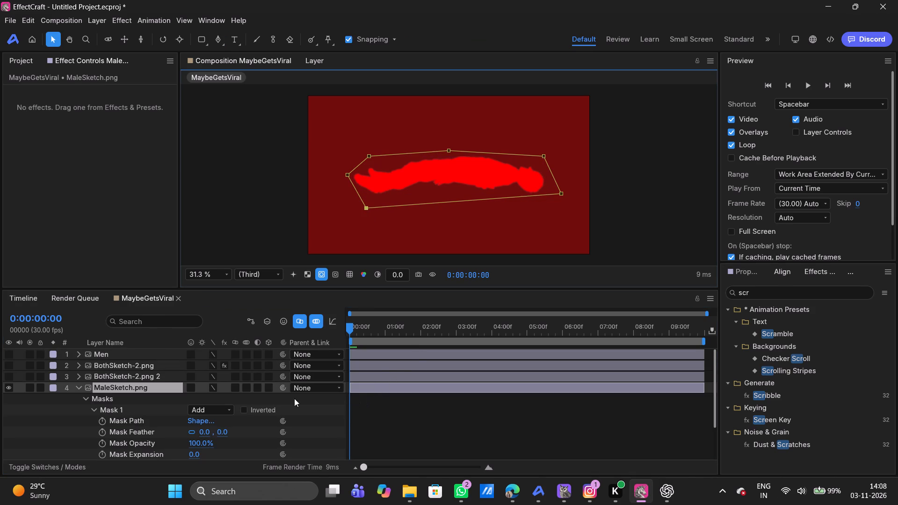
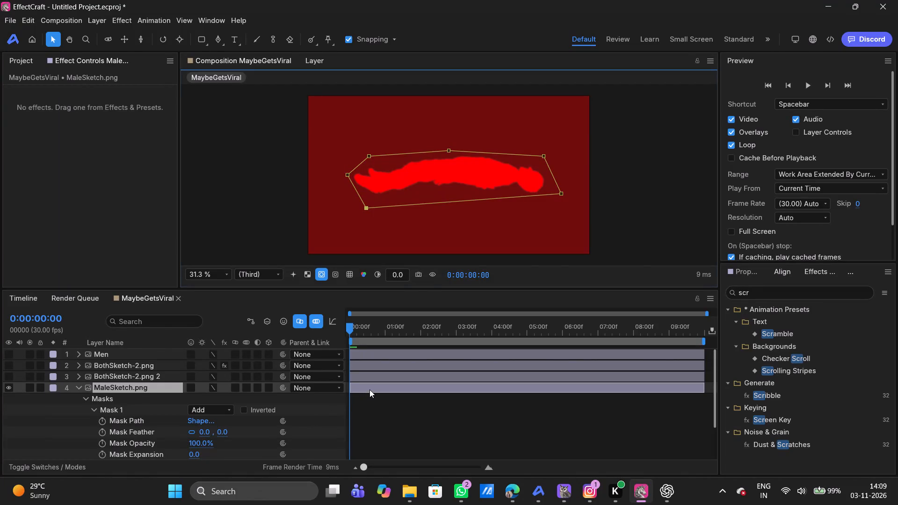
# Delete Mask 1 from the MaleSketch.png layer and hide that layer.
pyautogui.click(109, 406)
pyautogui.press('Delete')
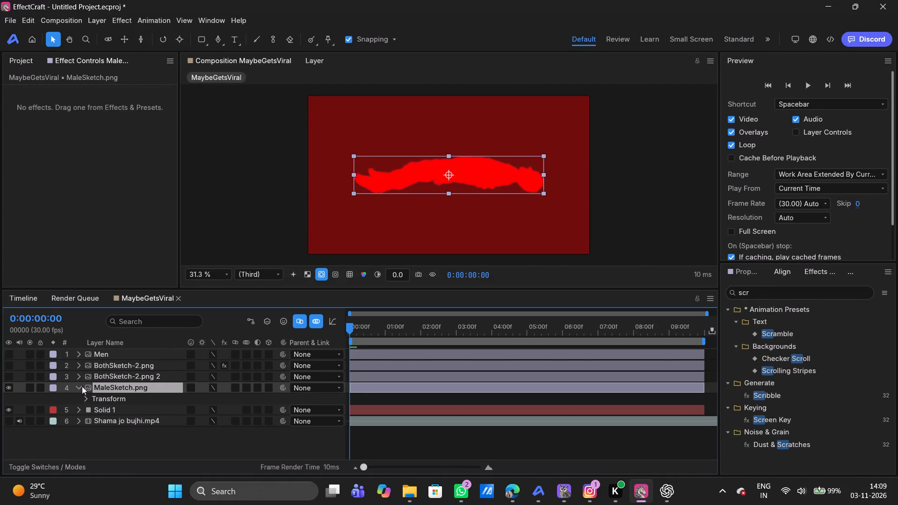
pyautogui.click(9, 388)
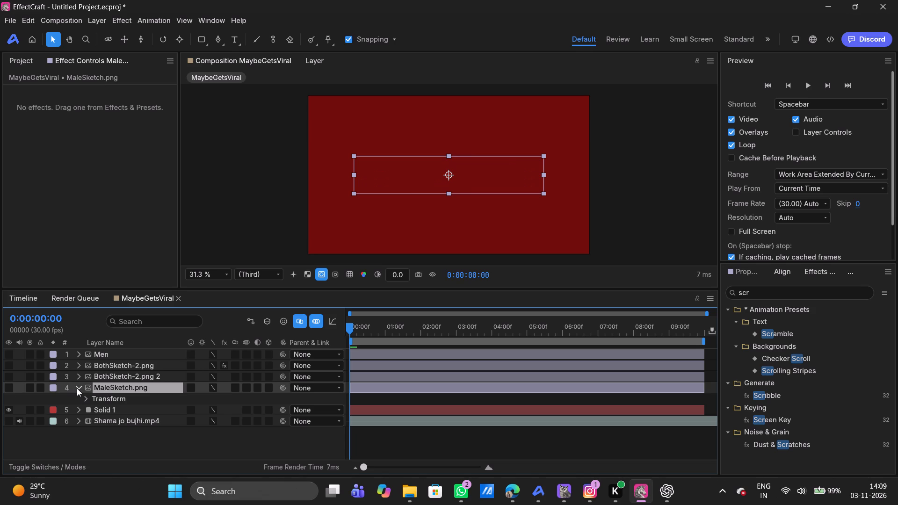
pyautogui.click(78, 388)
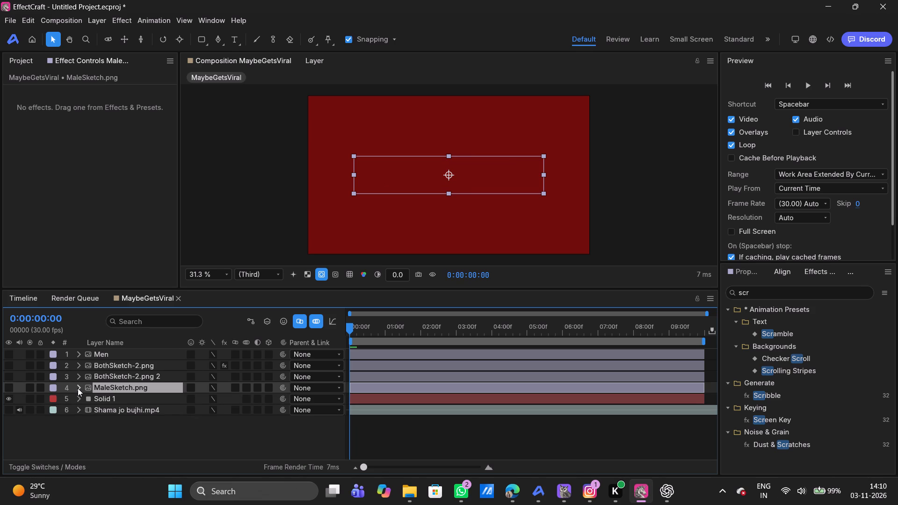
# Make the Men and BothSketch-2.png layers visible, leaving BothSketch-2.png 2 hidden.
pyautogui.click(131, 366)
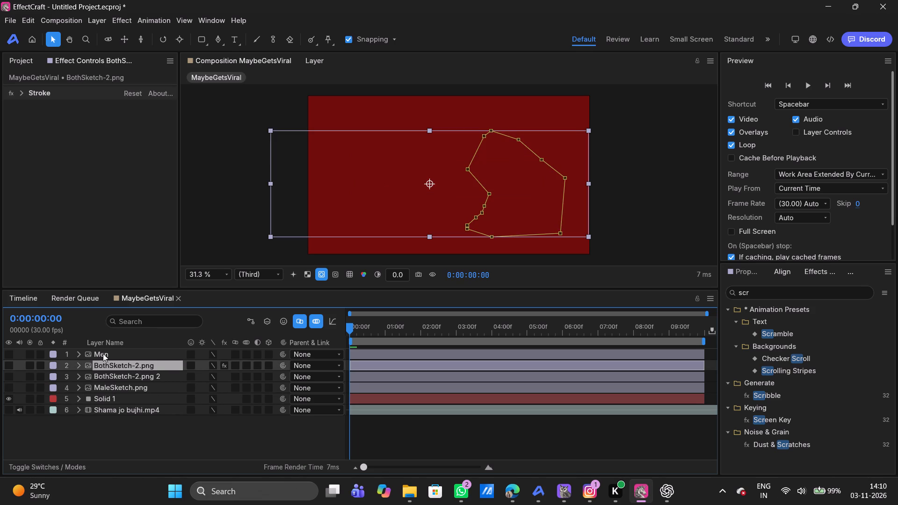
pyautogui.click(102, 353)
pyautogui.click(7, 352)
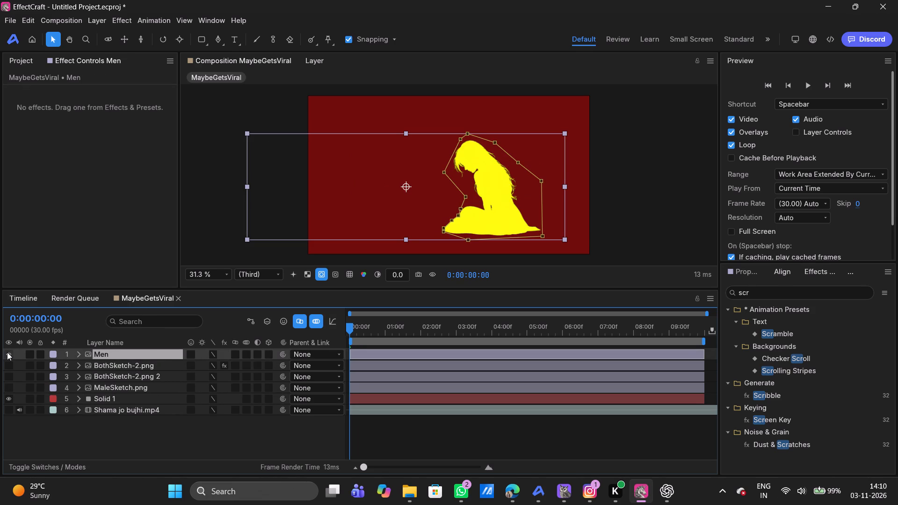
pyautogui.click(7, 363)
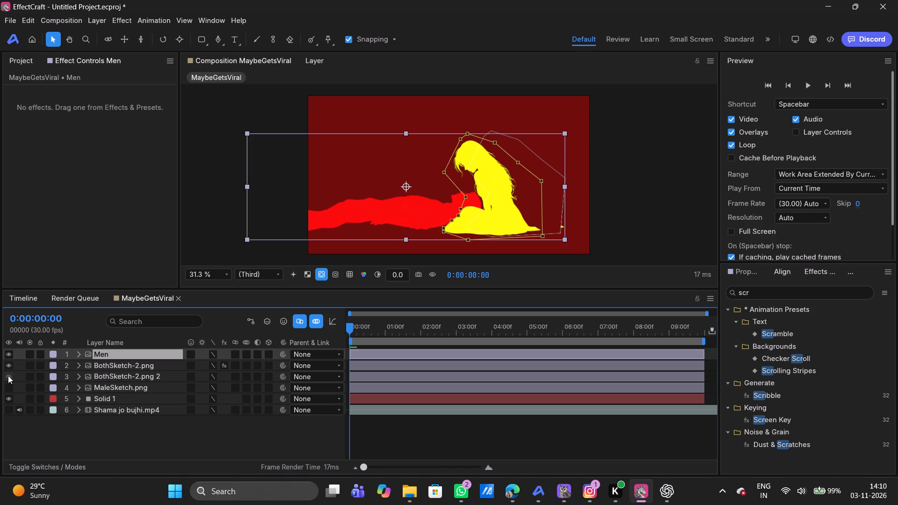
pyautogui.click(8, 375)
pyautogui.click(8, 375)
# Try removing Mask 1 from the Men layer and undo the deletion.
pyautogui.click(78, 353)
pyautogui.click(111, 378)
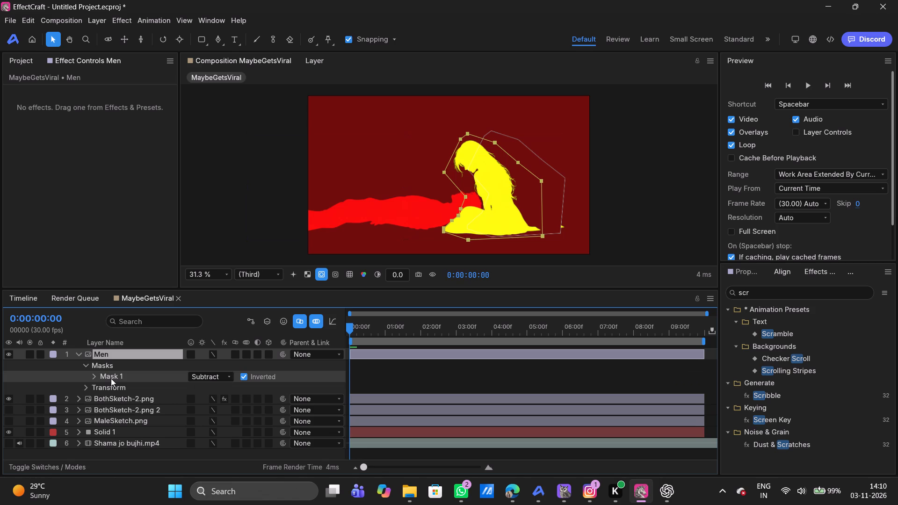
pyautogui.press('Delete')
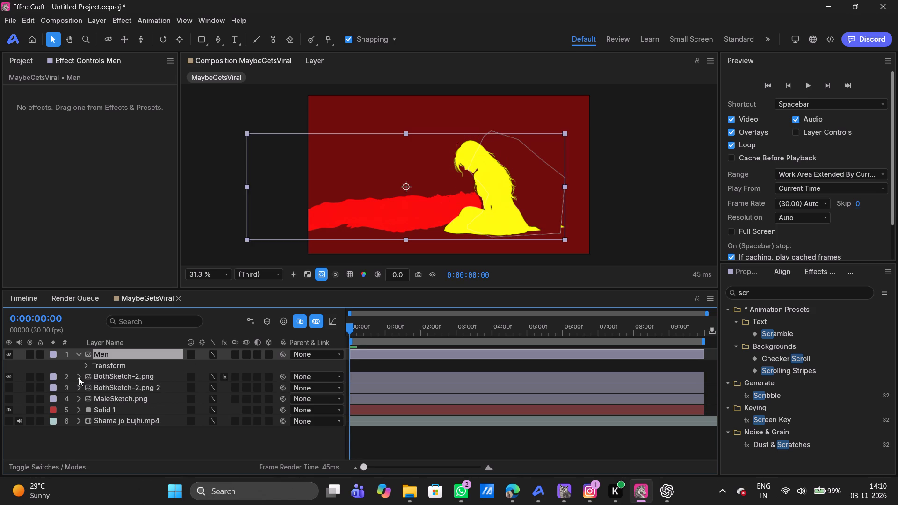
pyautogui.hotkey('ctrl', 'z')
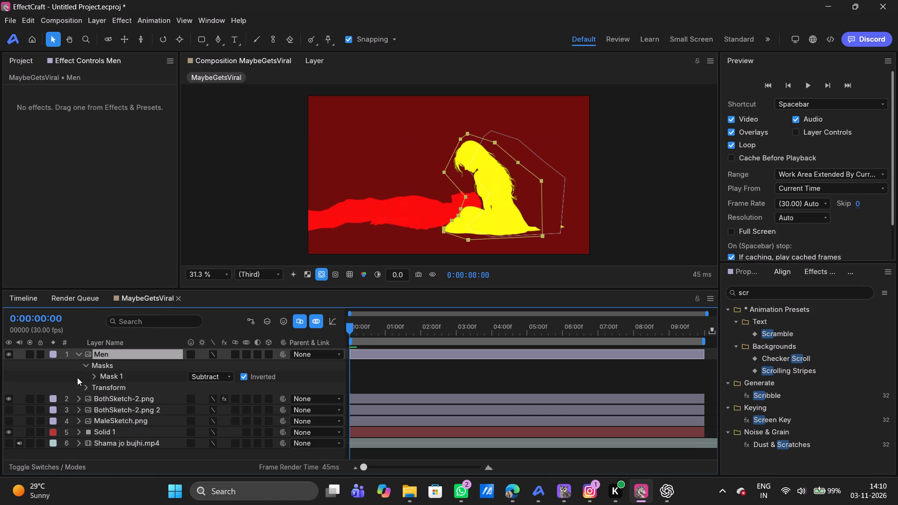
# Delete the Stroke effect from the BothSketch-2.png layer.
pyautogui.click(80, 397)
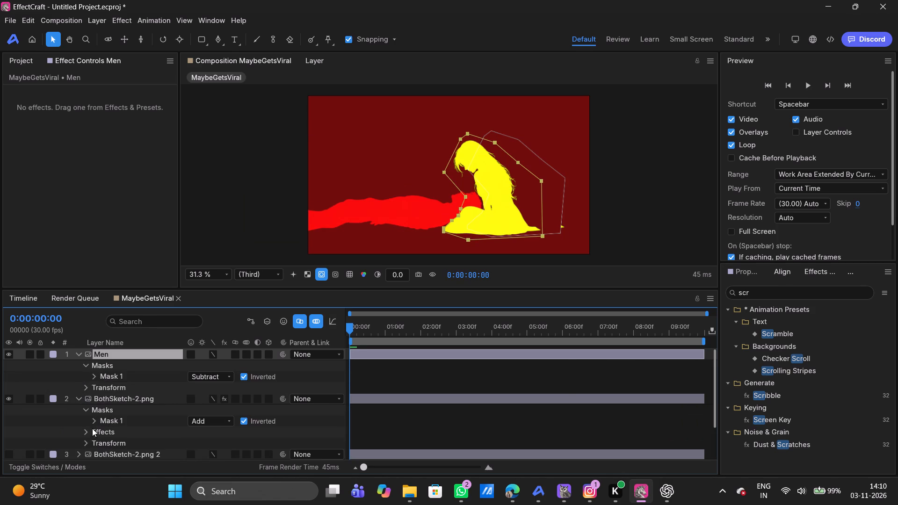
pyautogui.click(84, 431)
pyautogui.scroll(-1, 84, 431)
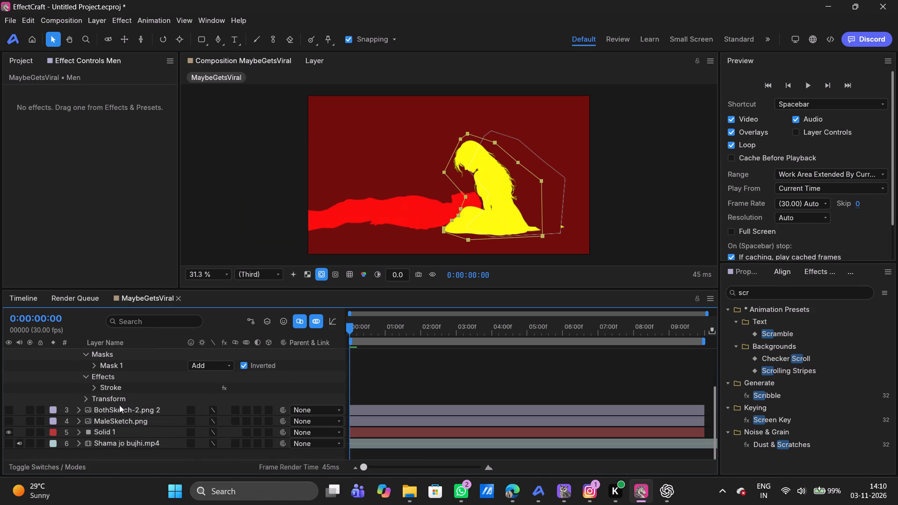
pyautogui.click(132, 389)
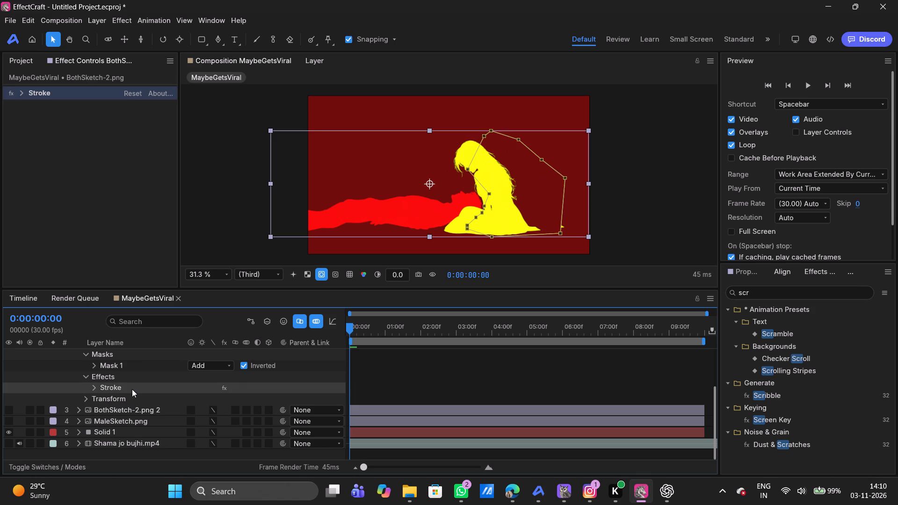
pyautogui.press('Delete')
# Check the BothSketch-2.png 2 and MaleSketch.png layers for leftover masks or effects.
pyautogui.scroll(-1, 132, 389)
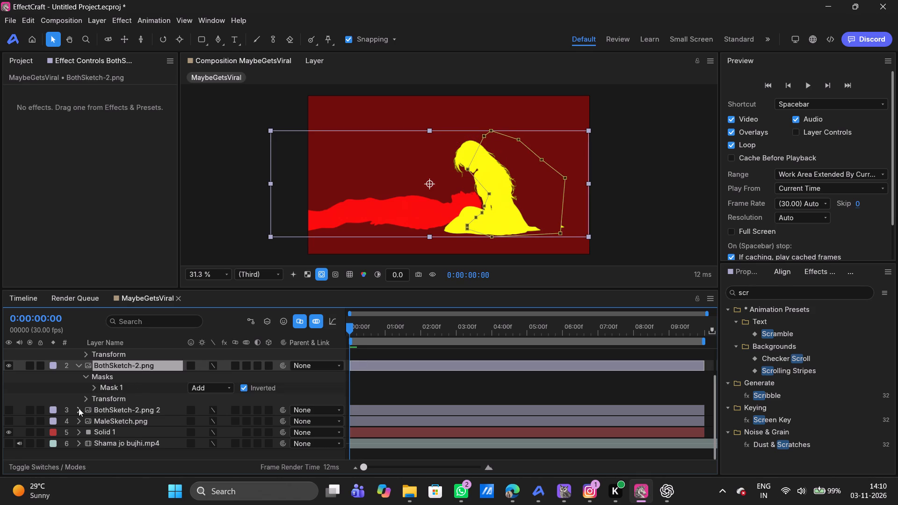
pyautogui.click(79, 408)
pyautogui.scroll(-1, 79, 408)
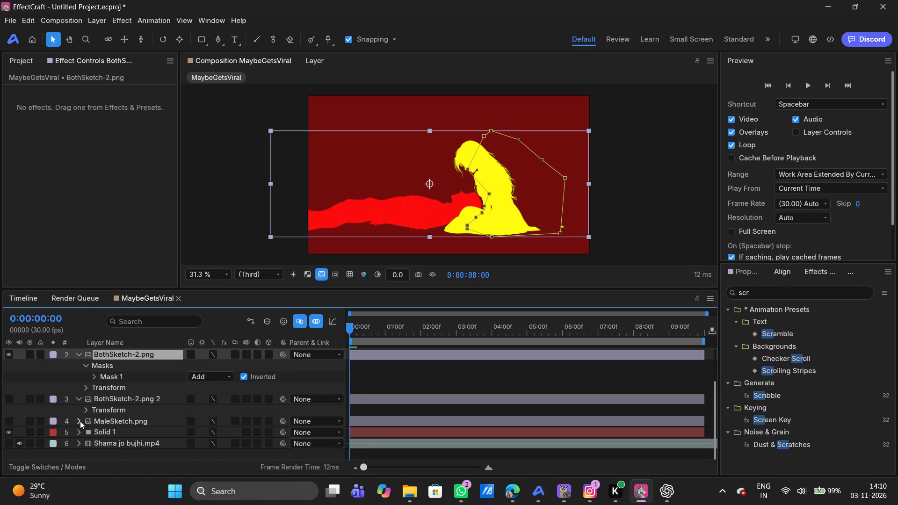
pyautogui.click(80, 421)
pyautogui.click(80, 421)
pyautogui.scroll(1, 103, 400)
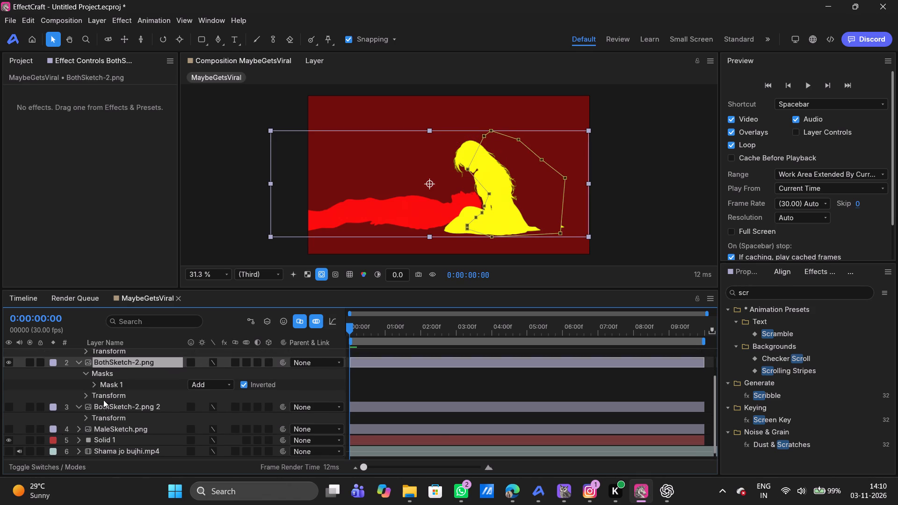
pyautogui.scroll(1, 103, 400)
pyautogui.click(78, 399)
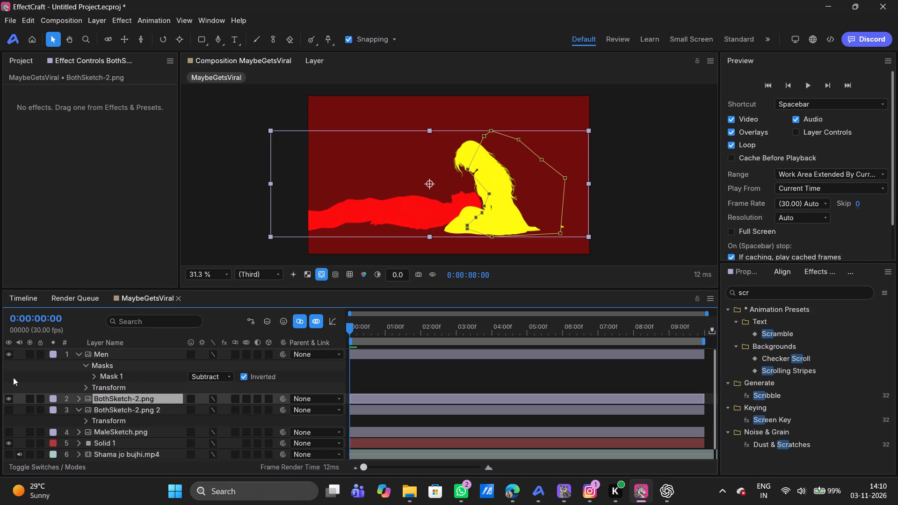
# Hide the BothSketch-2.png layer and rename the Men layer, which holds the yellow seated figure, as Female.
pyautogui.click(7, 399)
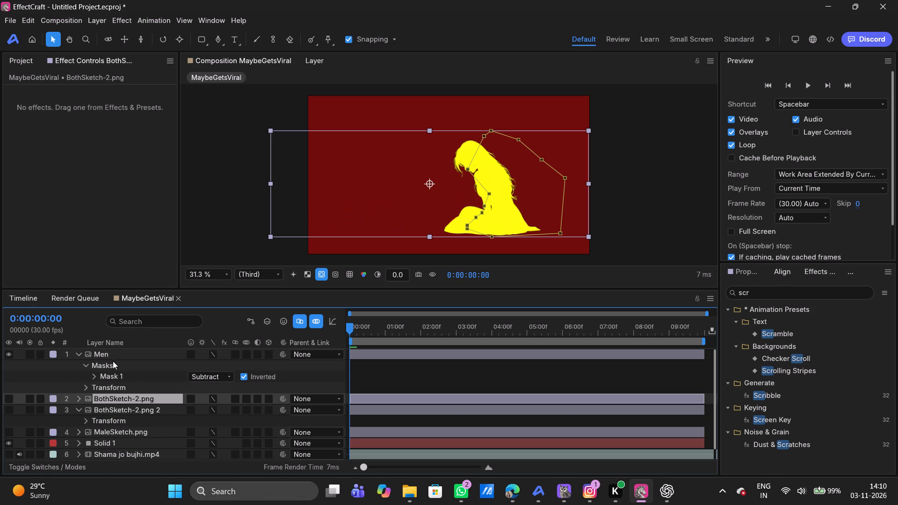
pyautogui.click(112, 354)
pyautogui.press('Return')
pyautogui.press('BackSpace')
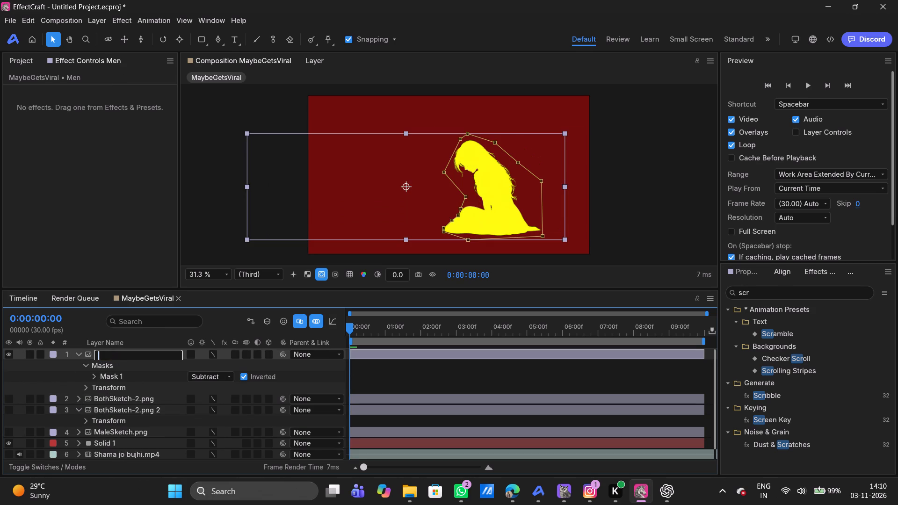
pyautogui.write('Female')
pyautogui.press('Return')
# Rename the BothSketch-2.png layer as Male.
pyautogui.click(123, 398)
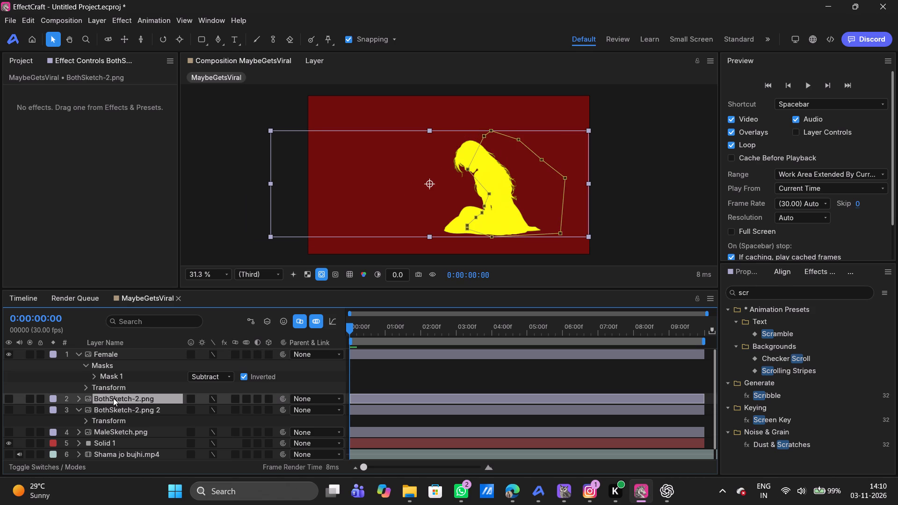
pyautogui.press('Return')
pyautogui.press('BackSpace')
pyautogui.write('Male')
pyautogui.press('Return')
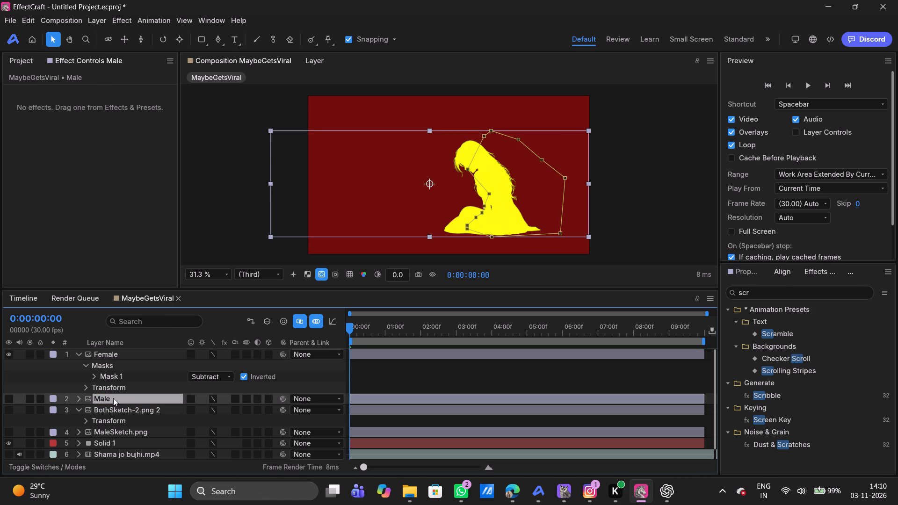
# Show the Male layer, hide the Female layer and collapse the expanded layer properties.
pyautogui.click(9, 397)
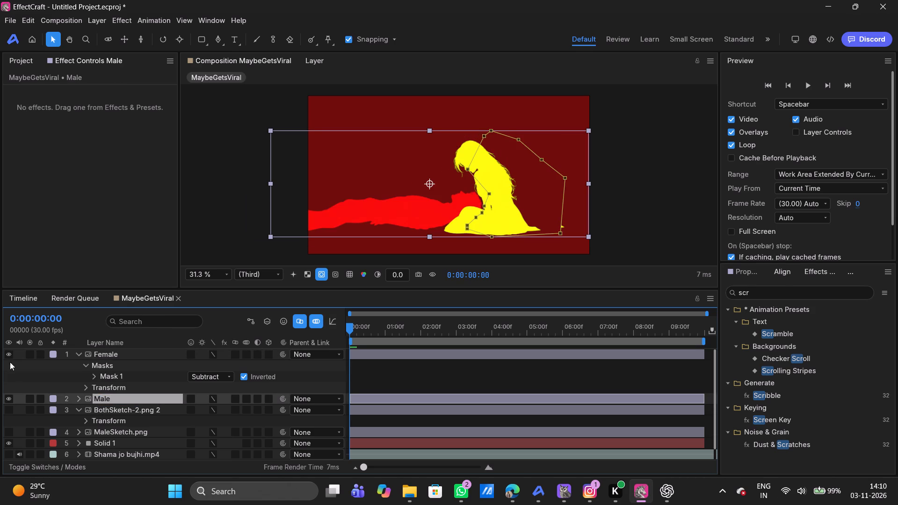
pyautogui.click(7, 354)
pyautogui.click(80, 409)
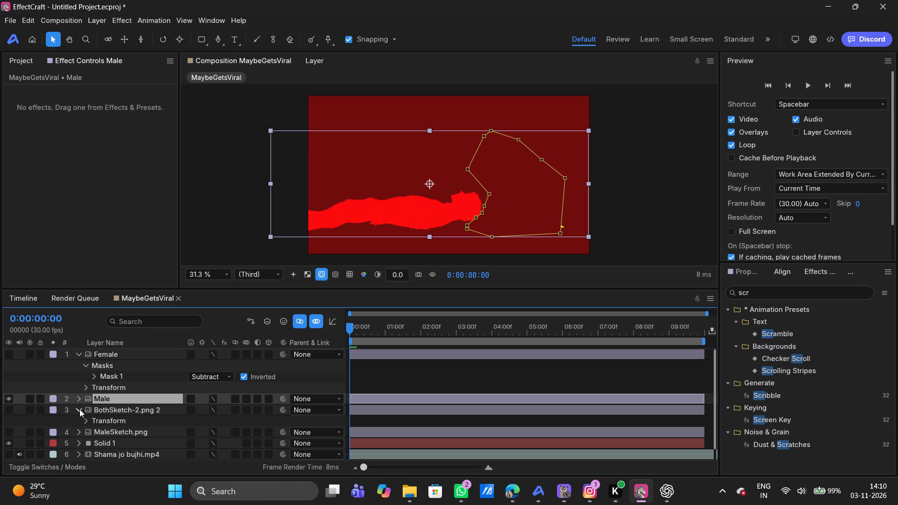
pyautogui.click(78, 353)
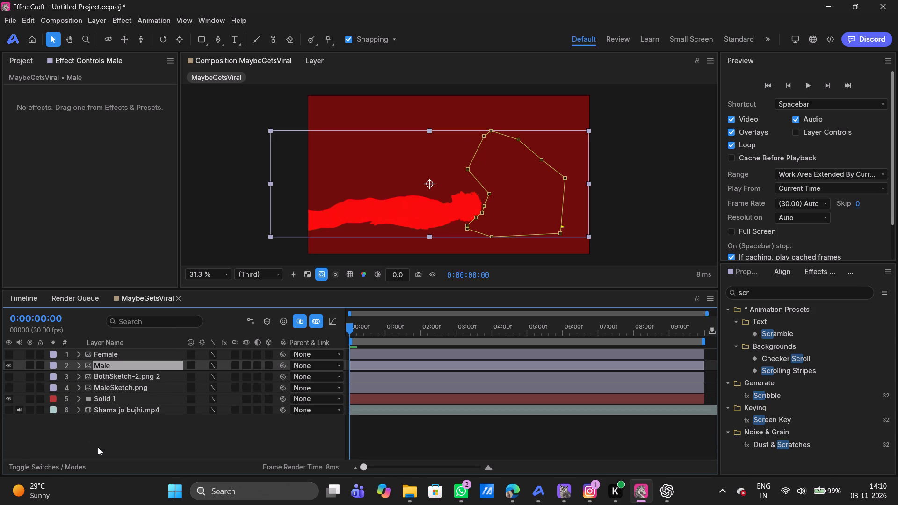
# Nudge the Male layer mask's lower-right vertex outward to the right to cover the stray yellow bit of the figure.
pyautogui.click(98, 447)
pyautogui.click(110, 364)
pyautogui.click(561, 232)
pyautogui.press('Right')
pyautogui.press('Right')
pyautogui.press('Right')
pyautogui.press('Right')
pyautogui.press('Right')
pyautogui.press('Right')
pyautogui.press('Right')
pyautogui.press('Right')
pyautogui.press('Right')
pyautogui.press('Right')
pyautogui.press('Right')
pyautogui.press('Right')
pyautogui.press('Right')
pyautogui.press('Right')
pyautogui.press('Right')
pyautogui.press('Right')
pyautogui.press('Right')
pyautogui.press('Right')
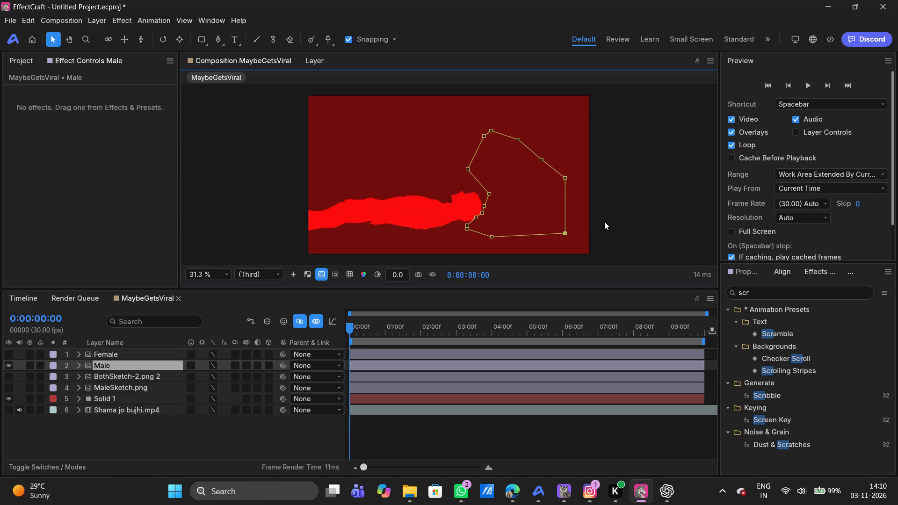
pyautogui.click(398, 447)
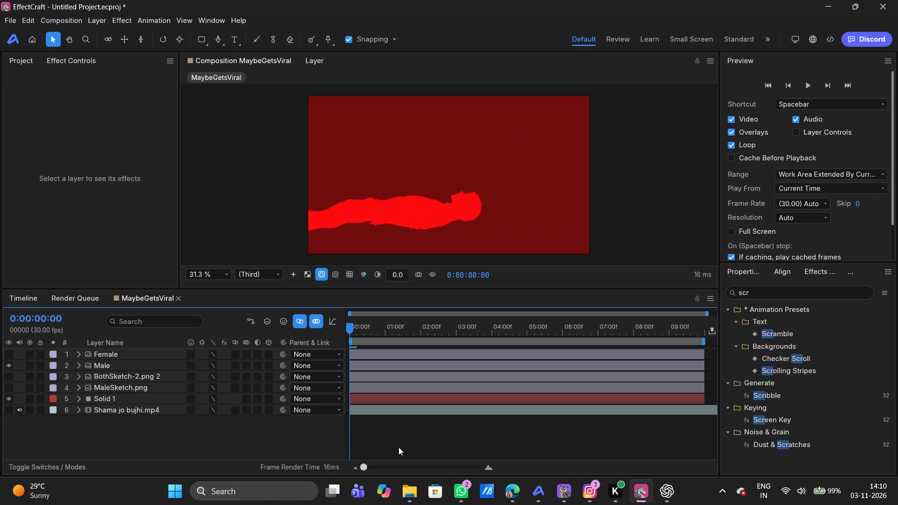
# Auto-trace the Male layer's Alpha channel for the current frame with tolerance 1, threshold 50% and corner roundness 50%.
pyautogui.click(107, 363)
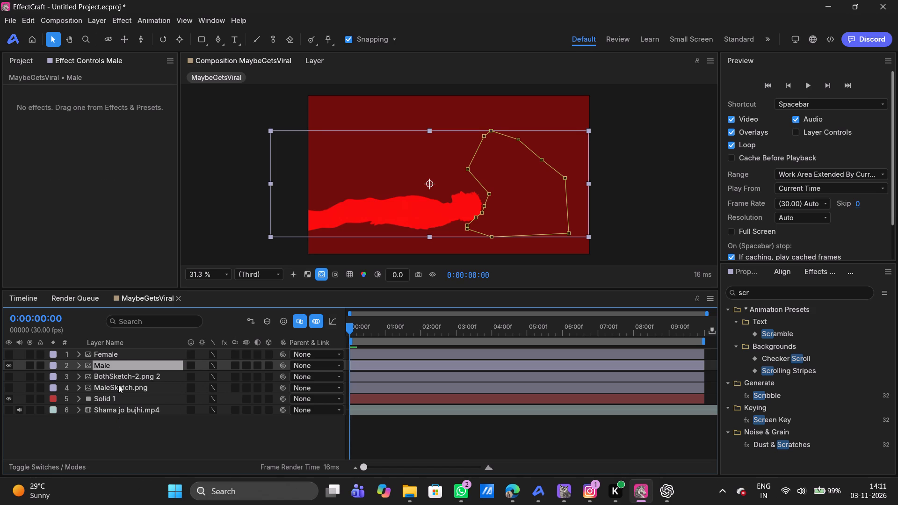
pyautogui.click(97, 21)
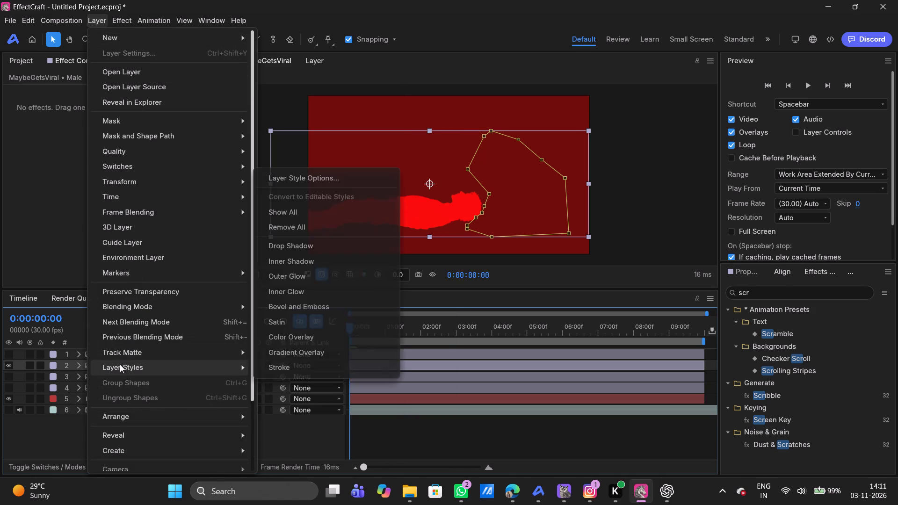
pyautogui.scroll(-2, 120, 364)
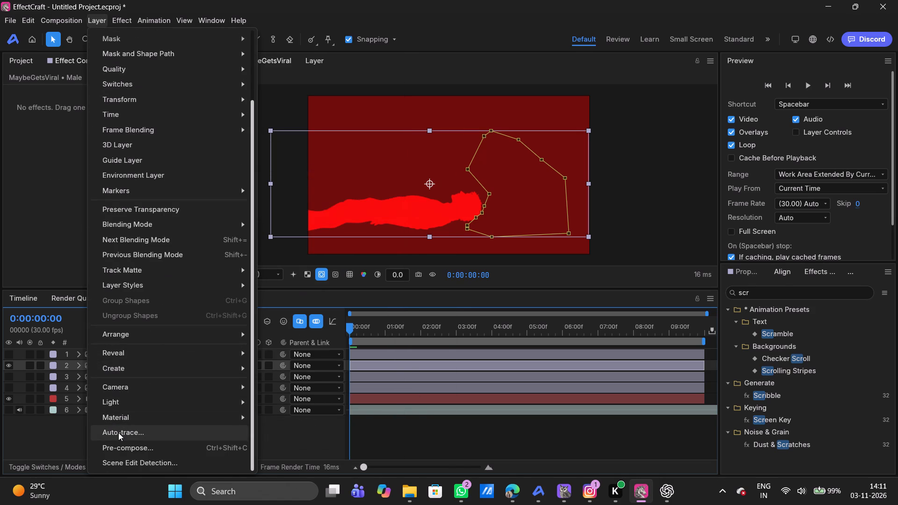
pyautogui.click(118, 433)
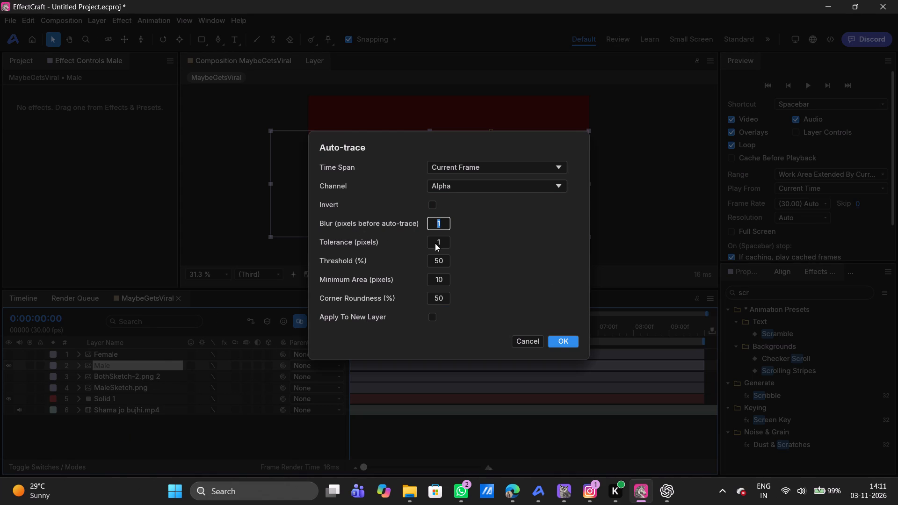
pyautogui.click(560, 343)
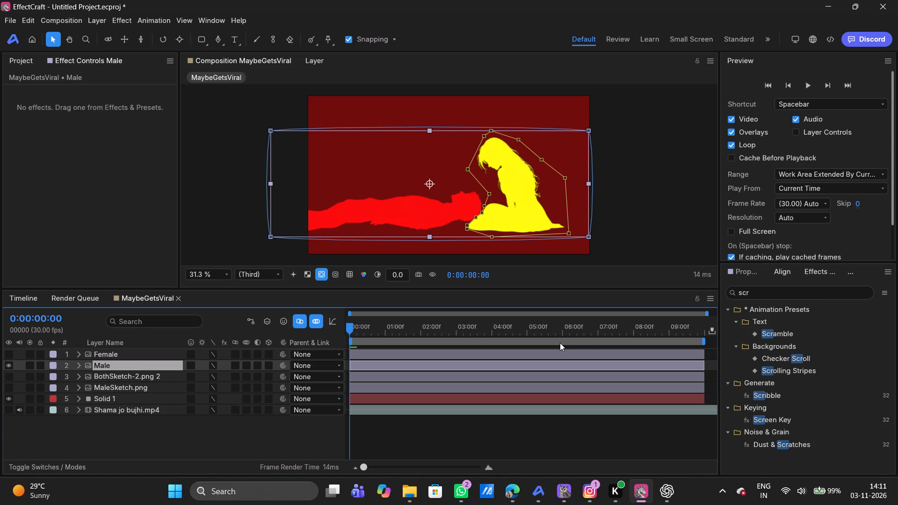
# Reposition the Male layer in the frame, snapping its anchor point level with the composition's mid-height.
pyautogui.moveTo(428, 185); pyautogui.dragTo(357, 165)
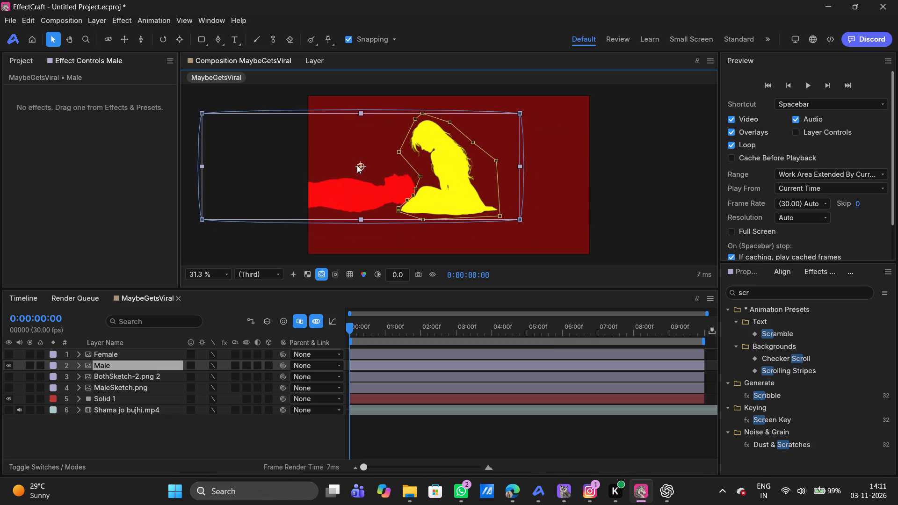
pyautogui.moveTo(357, 165); pyautogui.dragTo(427, 174)
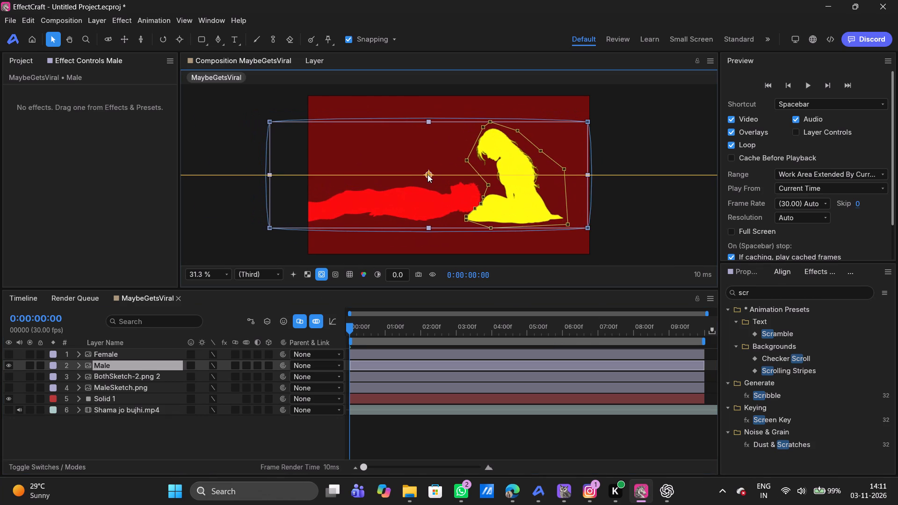
# Nudge the Male layer slightly to the right in the frame, keeping its height.
pyautogui.moveTo(427, 174); pyautogui.dragTo(428, 175)
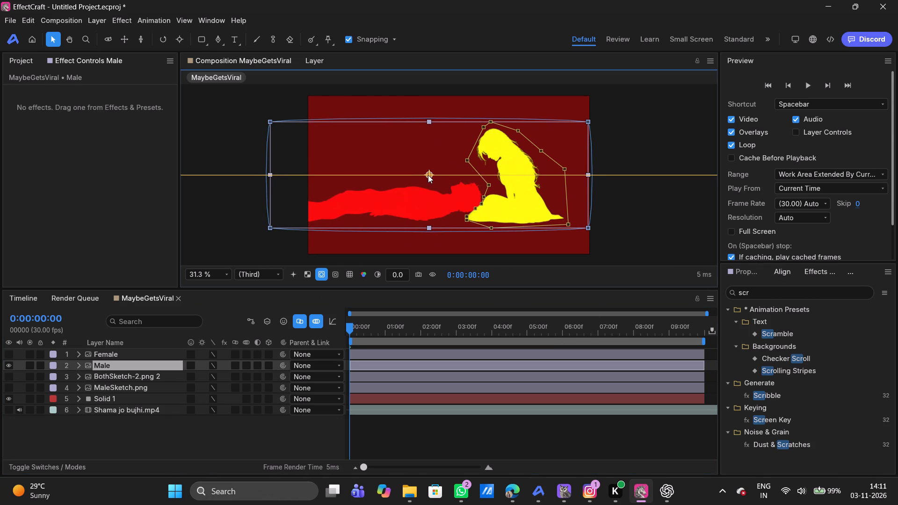
pyautogui.moveTo(428, 175); pyautogui.dragTo(431, 174)
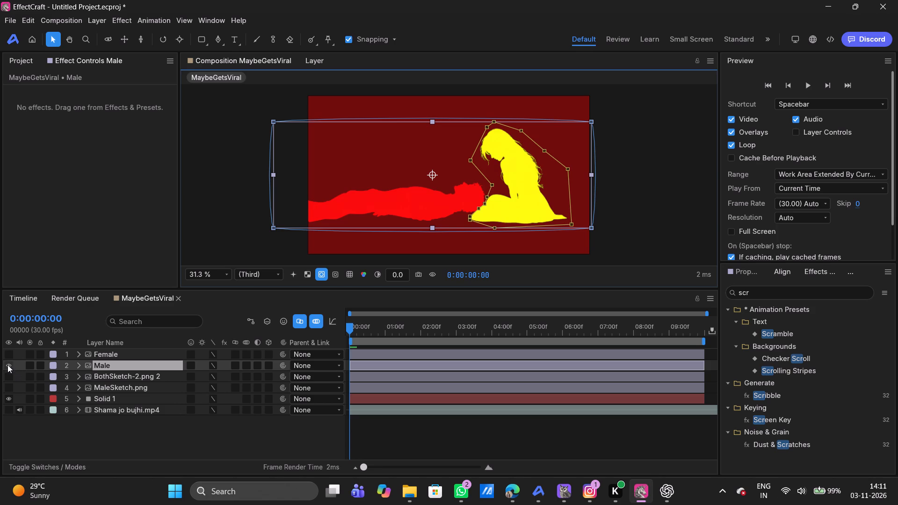
# Hide the Male layer and show the MaleSketch.png layer instead.
pyautogui.click(7, 365)
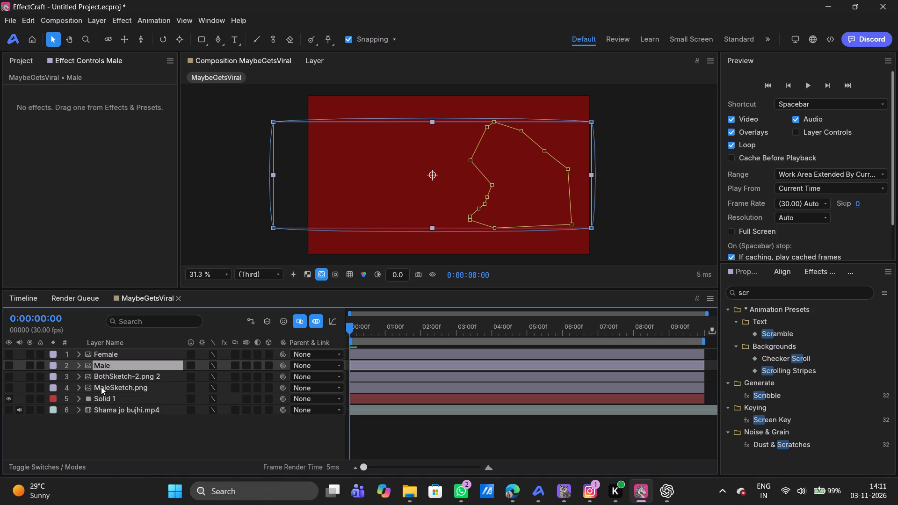
pyautogui.click(101, 387)
pyautogui.click(11, 388)
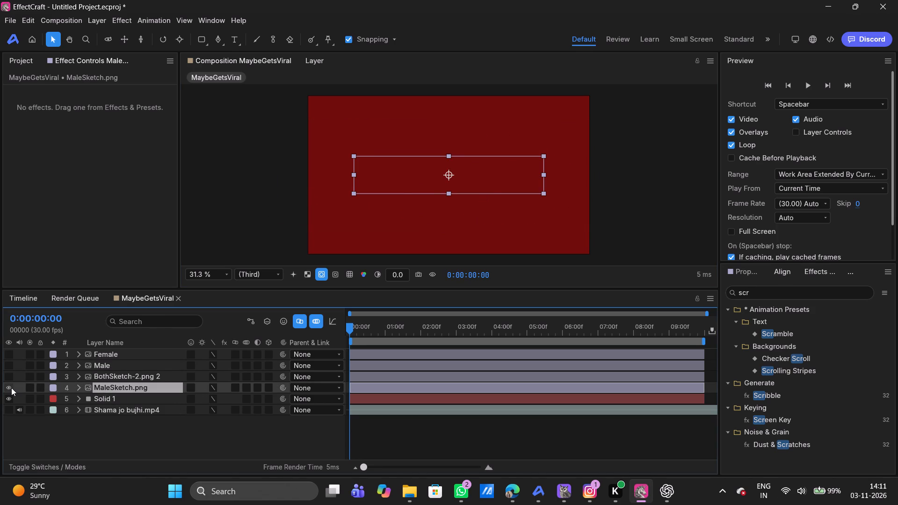
# Auto-trace the MaleSketch.png layer to create a mask around the figure's outline.
pyautogui.click(97, 17)
pyautogui.click(130, 430)
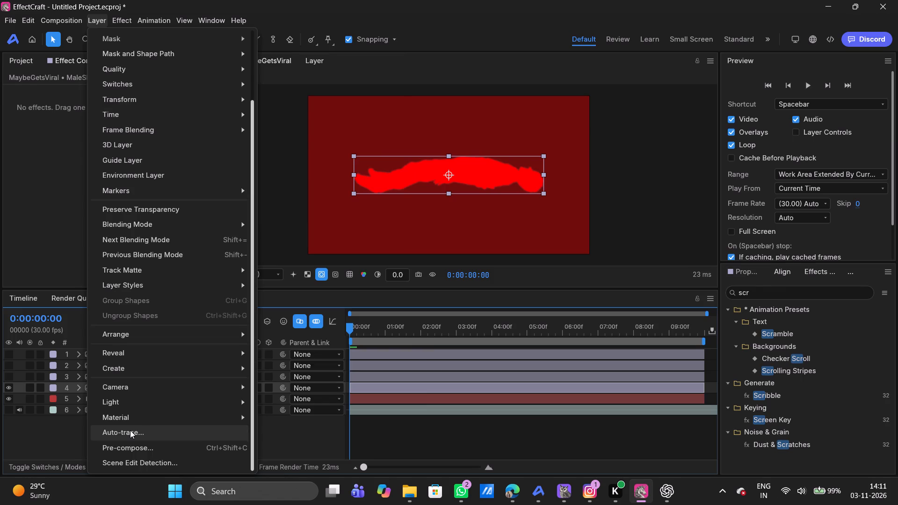
pyautogui.click(566, 341)
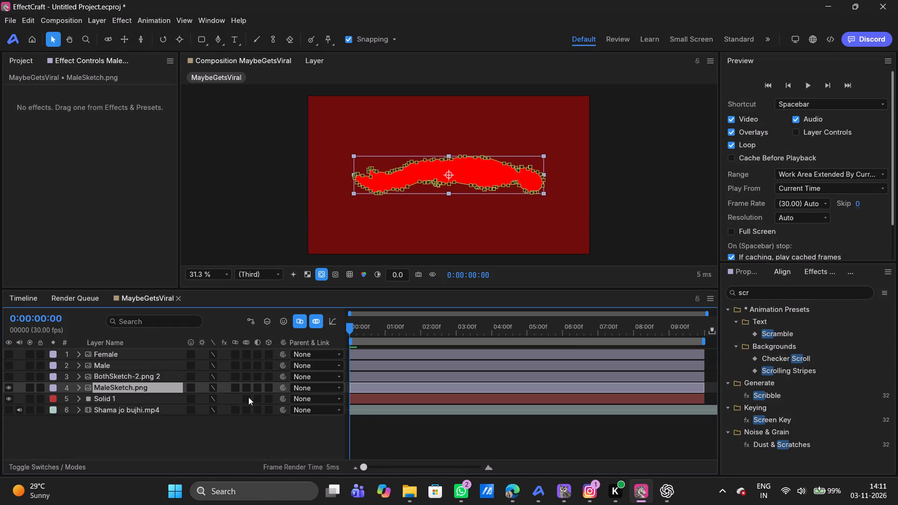
pyautogui.click(400, 439)
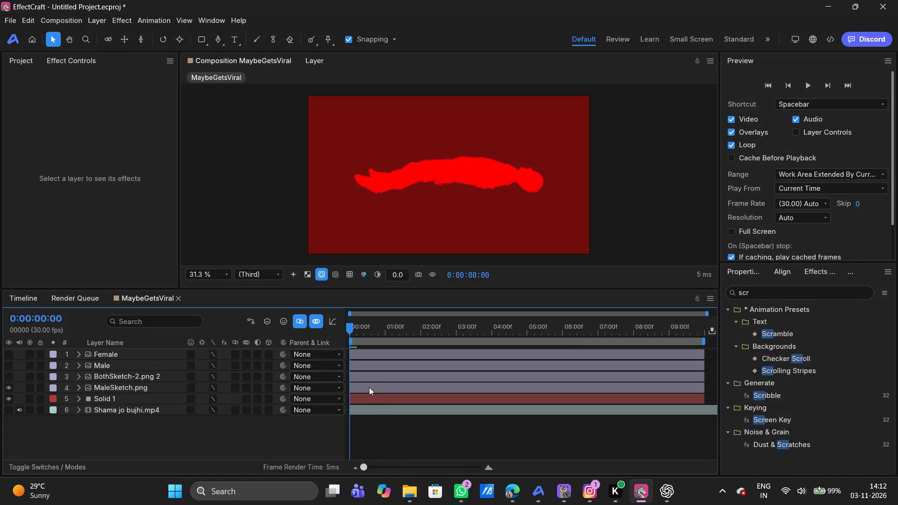
# Apply the Scribble effect to the MaleSketch.png layer.
pyautogui.click(369, 387)
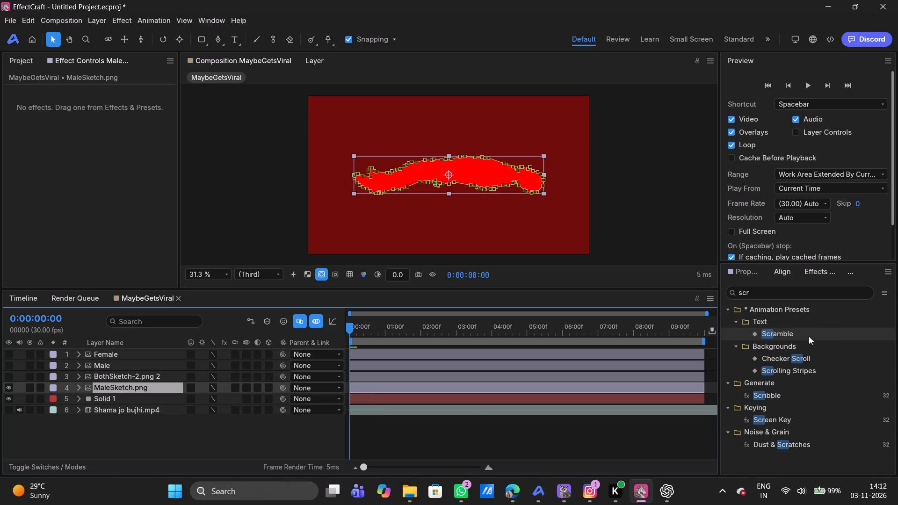
pyautogui.moveTo(809, 336); pyautogui.dragTo(403, 387)
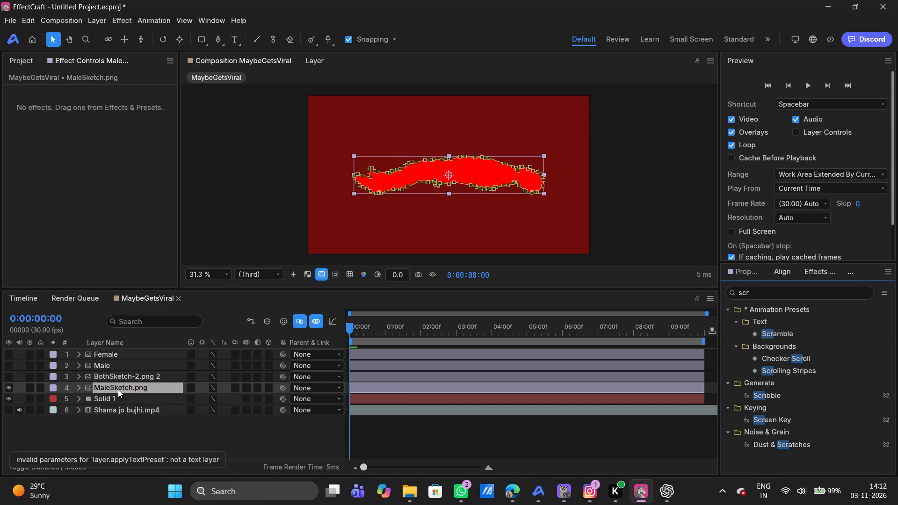
pyautogui.doubleClick(775, 396)
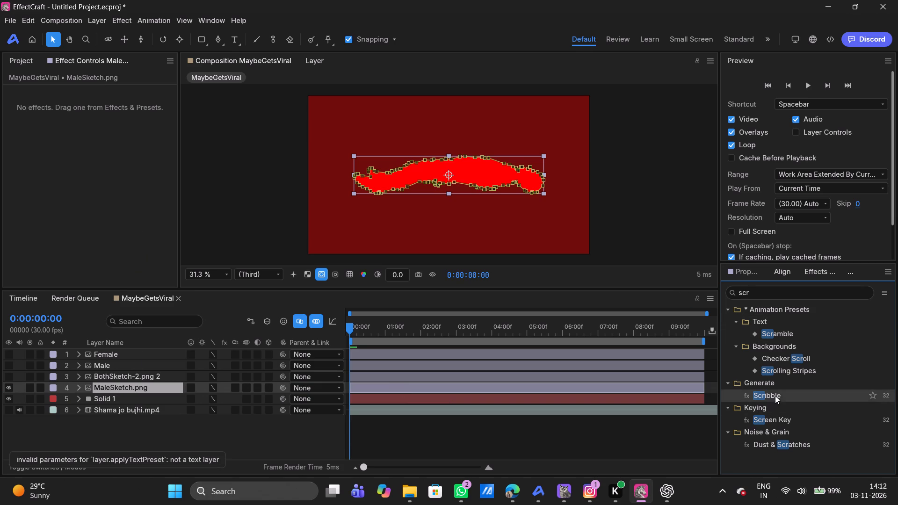
pyautogui.click(218, 178)
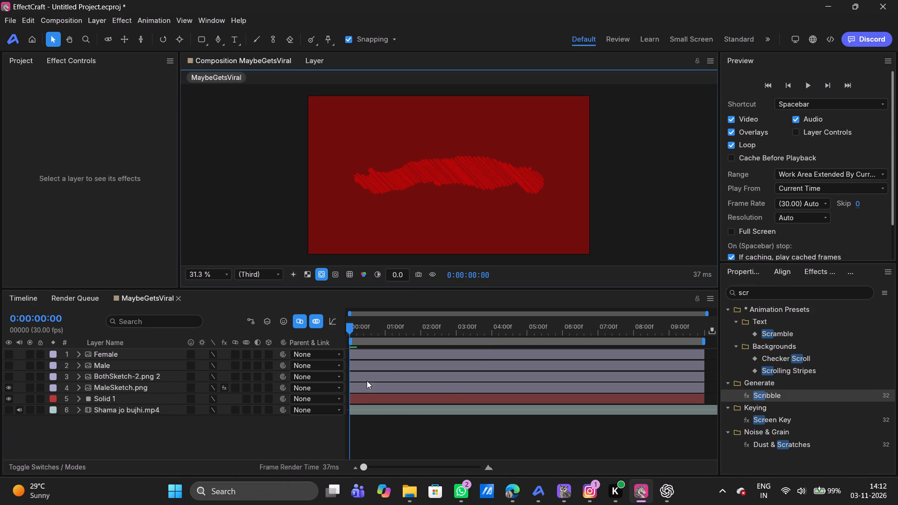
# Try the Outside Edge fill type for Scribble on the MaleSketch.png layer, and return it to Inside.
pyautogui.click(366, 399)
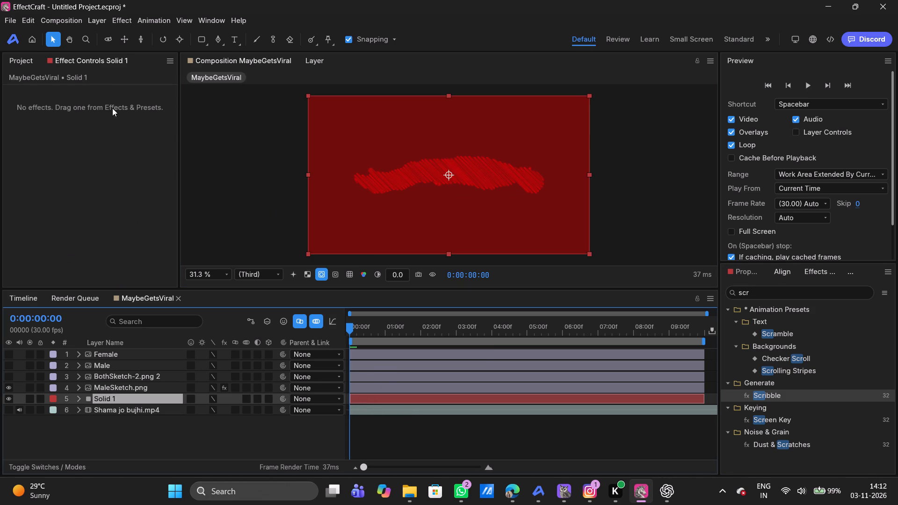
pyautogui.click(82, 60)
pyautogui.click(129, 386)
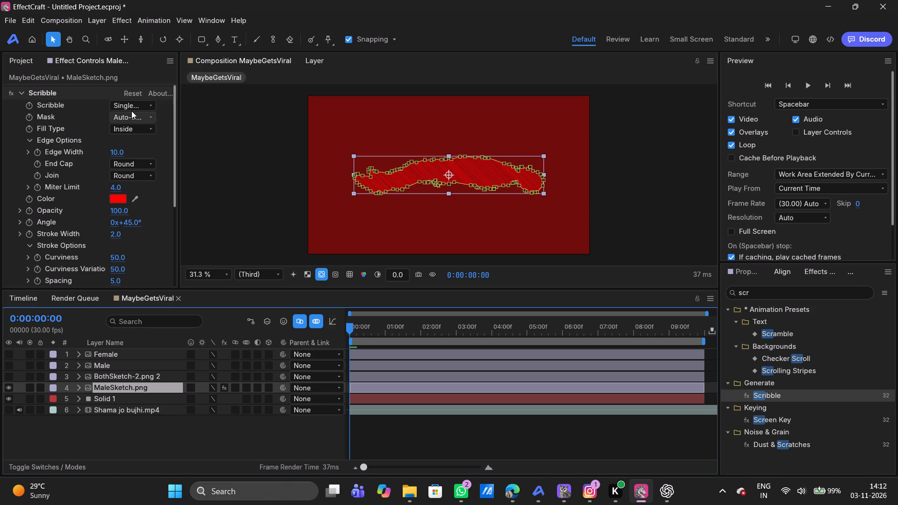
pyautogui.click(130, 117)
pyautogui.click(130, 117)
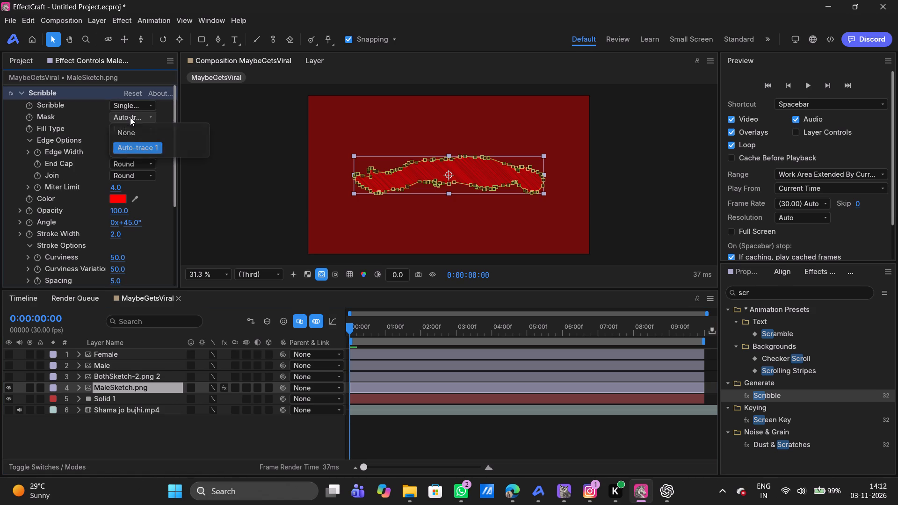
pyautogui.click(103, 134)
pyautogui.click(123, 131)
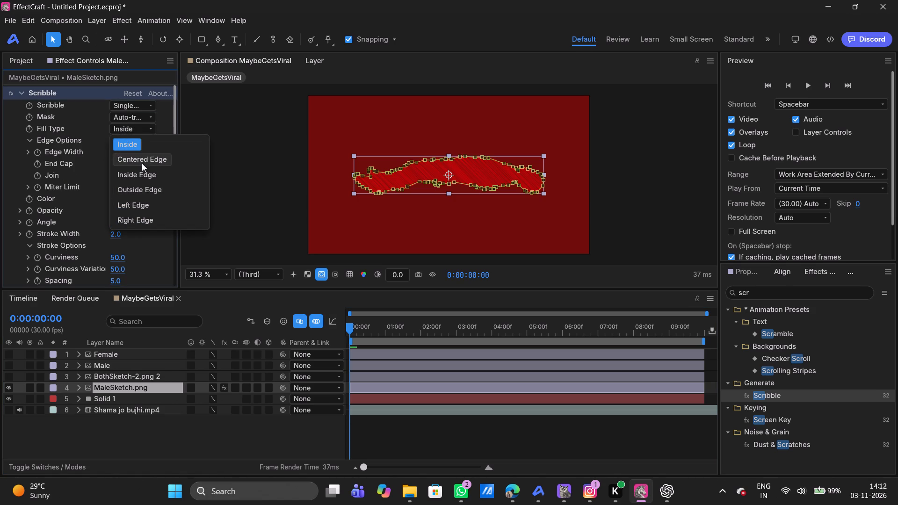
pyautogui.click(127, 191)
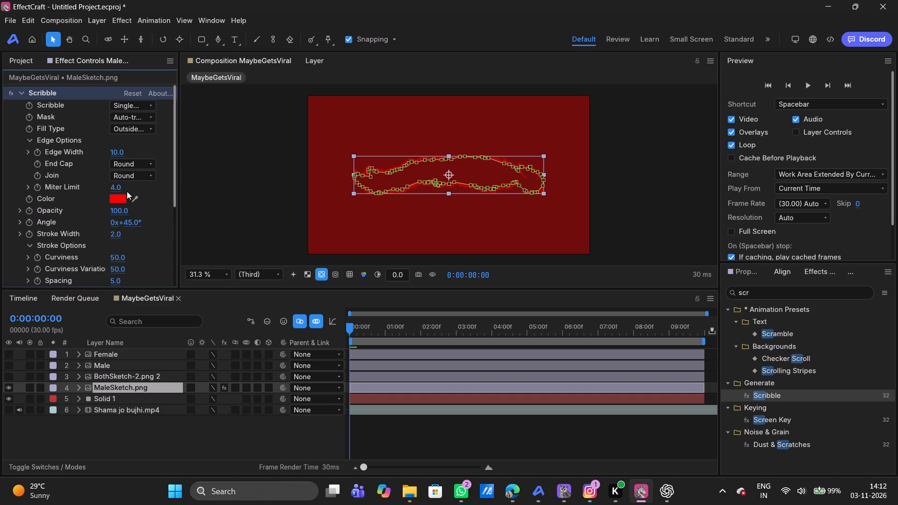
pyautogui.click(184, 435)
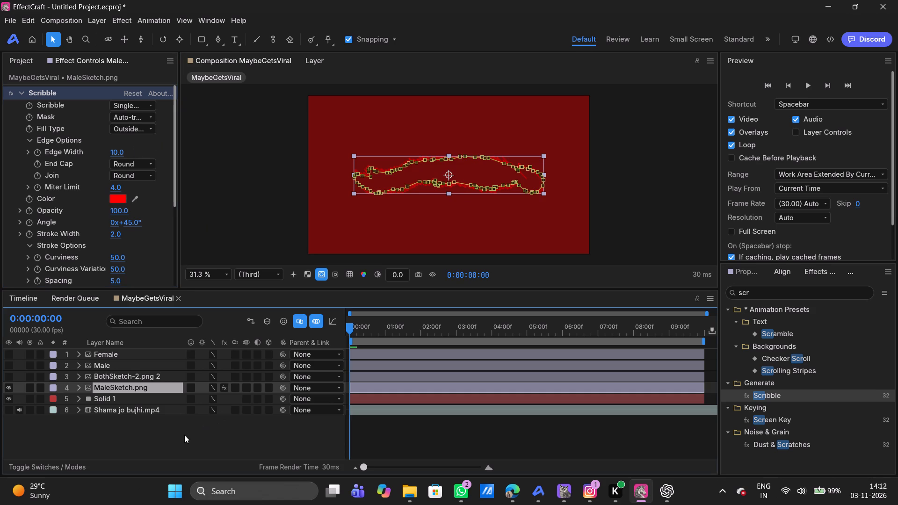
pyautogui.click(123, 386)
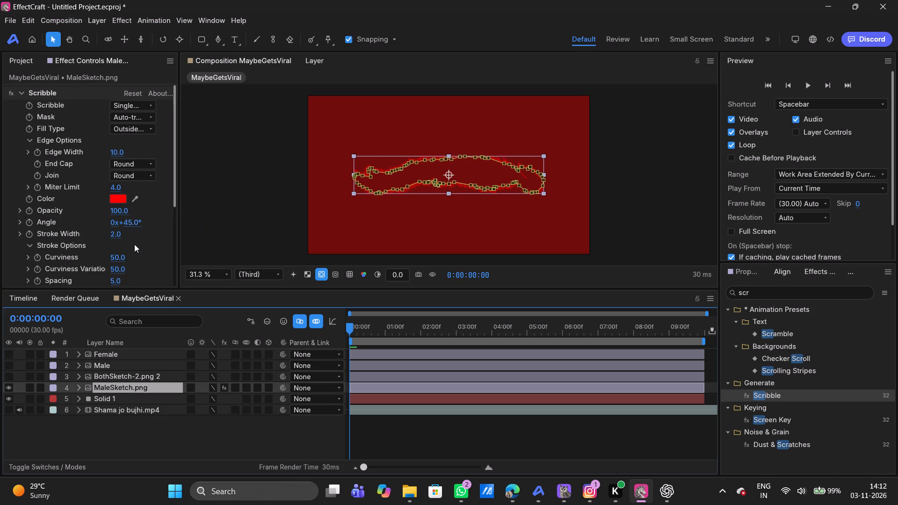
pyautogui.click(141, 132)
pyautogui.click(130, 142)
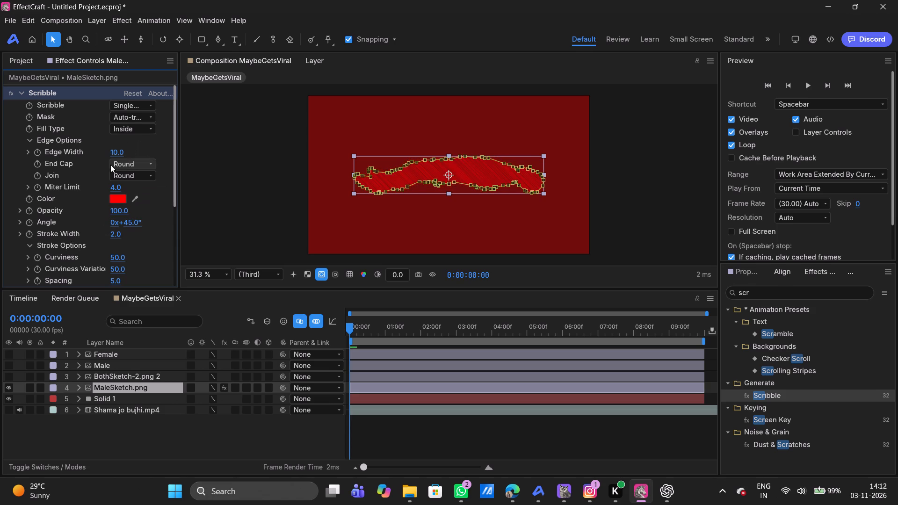
# Set the Scribble effect's edge width to 0.0 on the MaleSketch.png layer.
pyautogui.moveTo(116, 151); pyautogui.dragTo(158, 150)
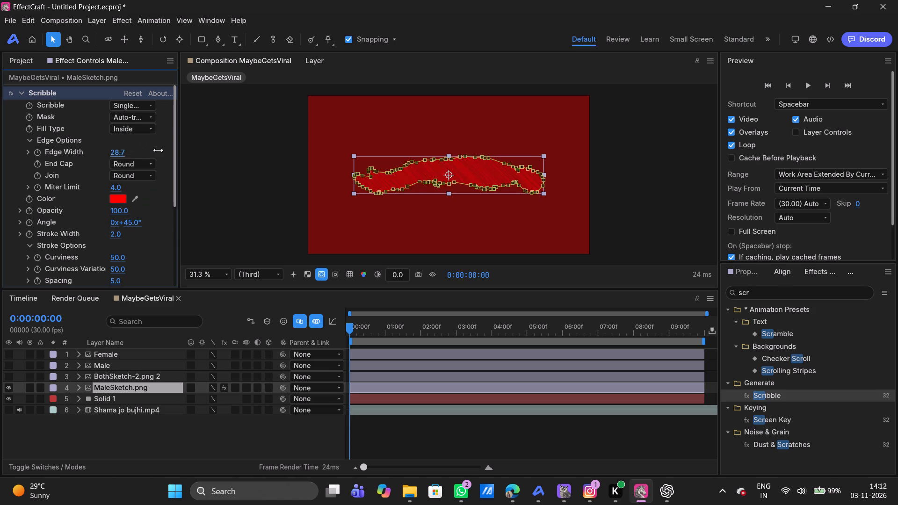
pyautogui.moveTo(158, 150); pyautogui.dragTo(814, 174)
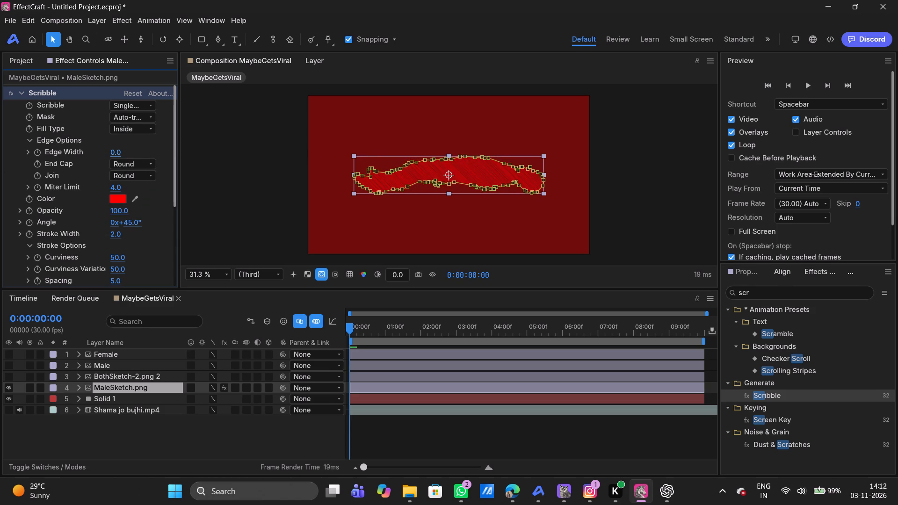
pyautogui.moveTo(814, 174); pyautogui.dragTo(758, 183)
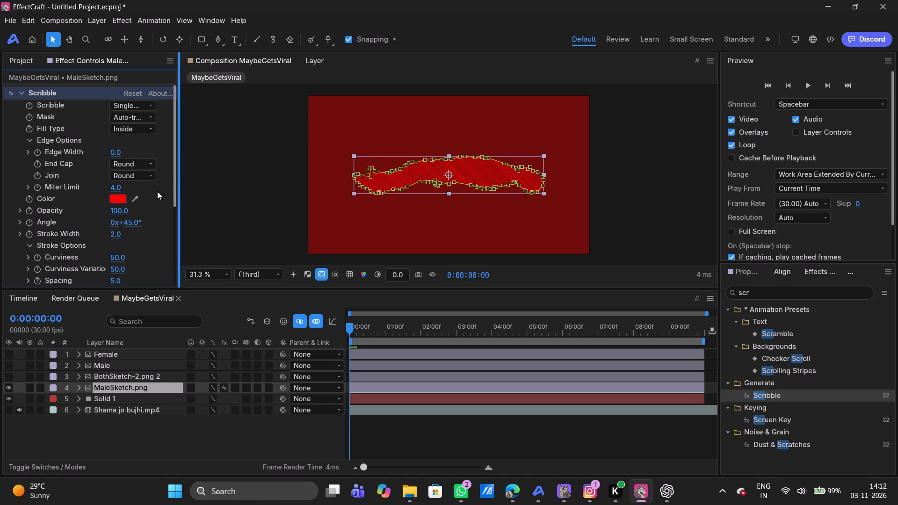
# Set the Scribble edge options on the MaleSketch.png layer to a Miter join and a Butt end cap.
pyautogui.click(135, 176)
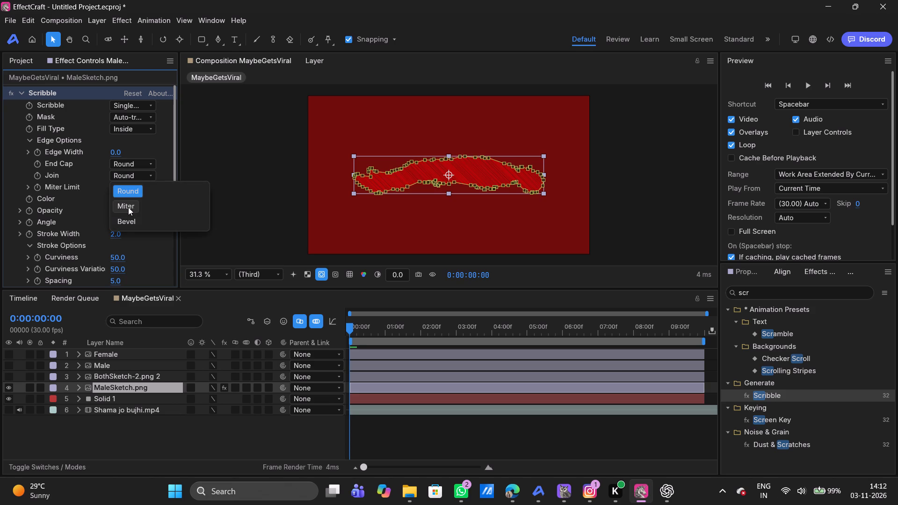
pyautogui.click(128, 207)
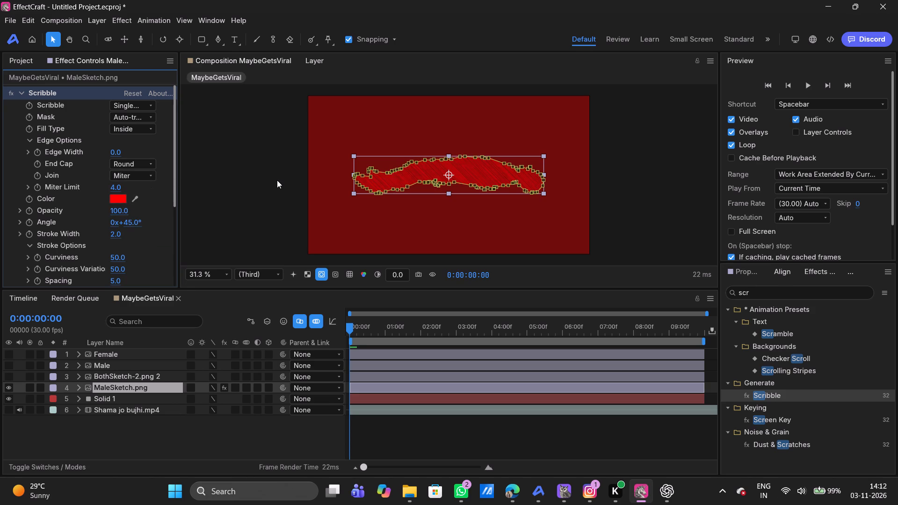
pyautogui.click(277, 180)
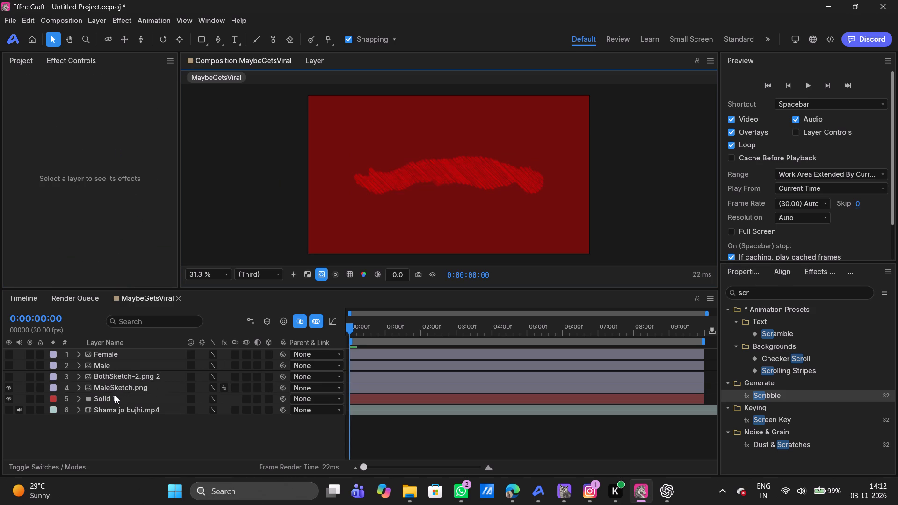
pyautogui.click(107, 390)
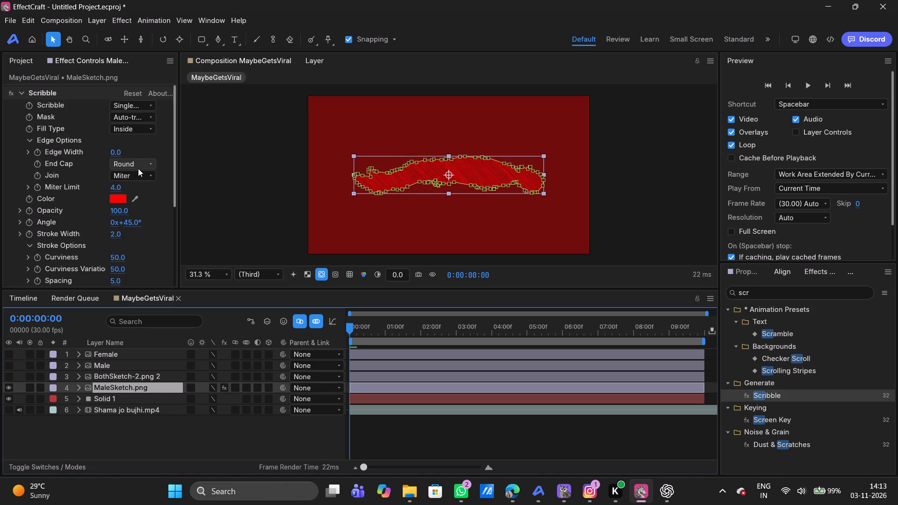
pyautogui.click(135, 166)
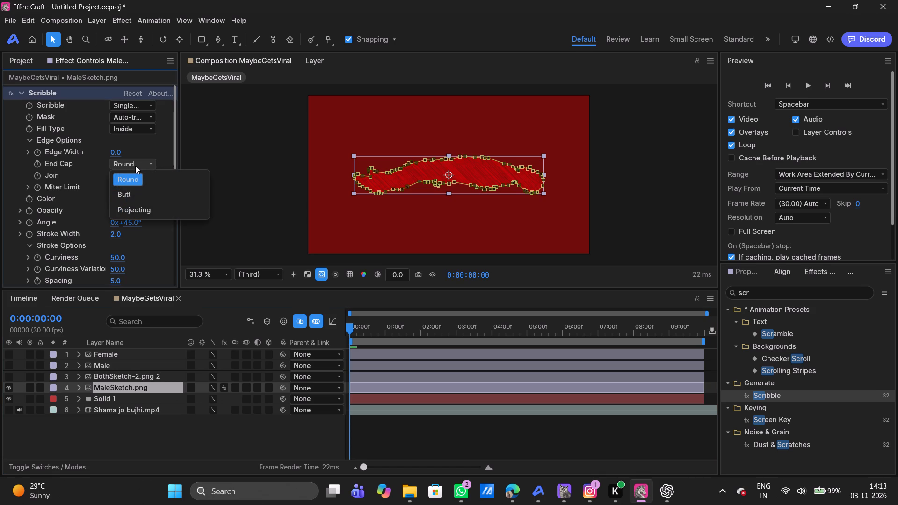
pyautogui.click(125, 194)
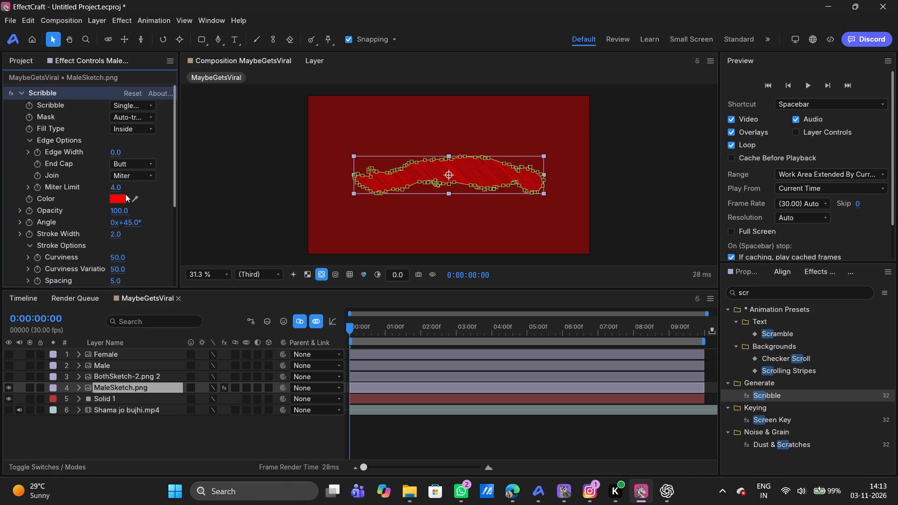
pyautogui.click(266, 202)
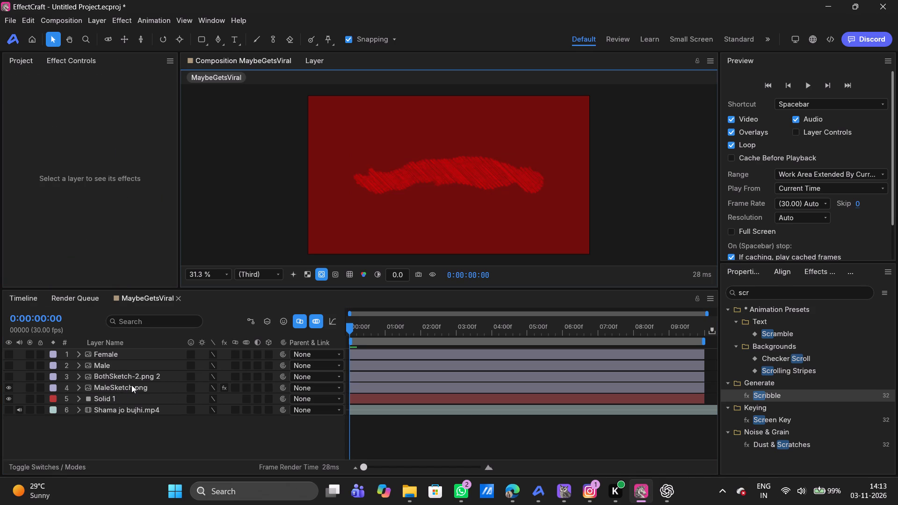
# Scale the MaleSketch.png layer up uniformly to 269.6%.
pyautogui.click(131, 385)
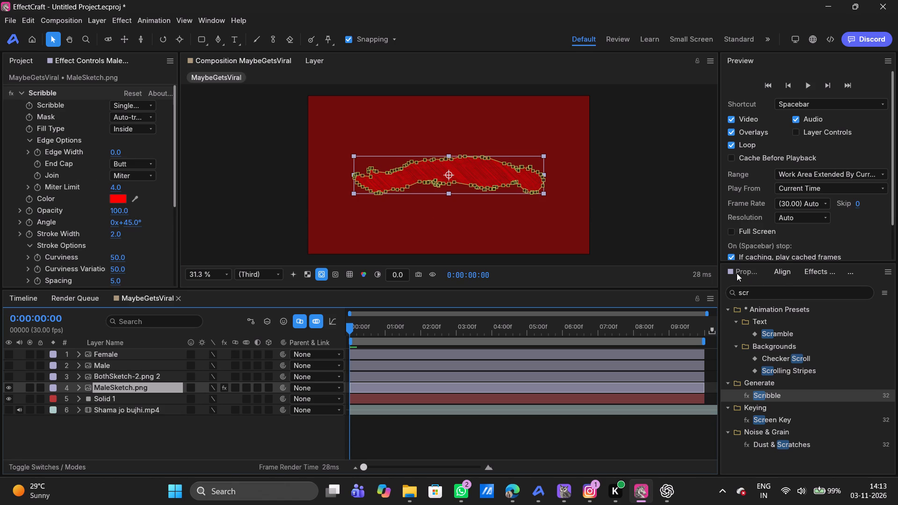
pyautogui.click(737, 273)
pyautogui.moveTo(815, 331); pyautogui.dragTo(840, 334)
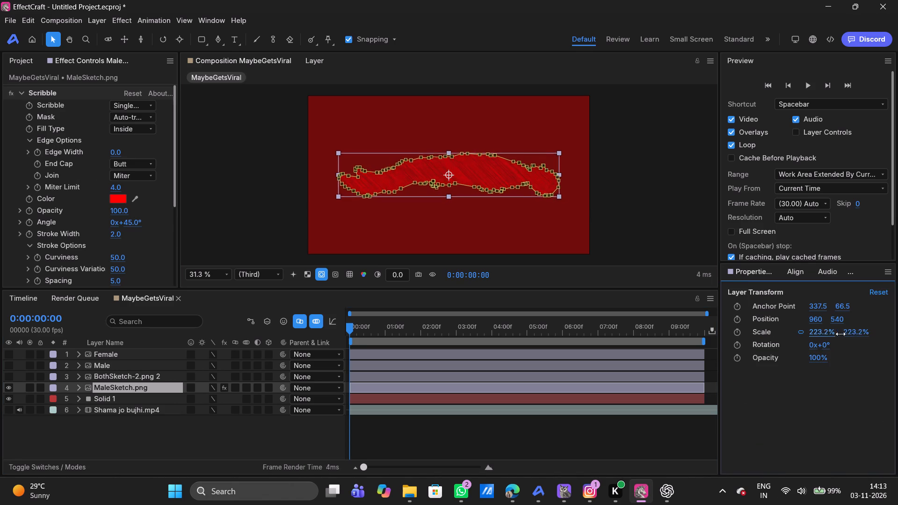
pyautogui.moveTo(840, 334); pyautogui.dragTo(863, 334)
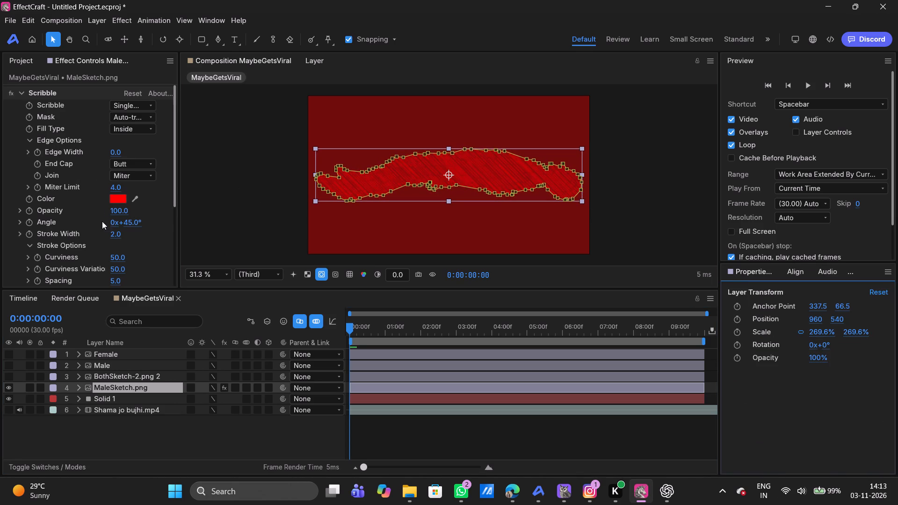
# Set the Scribble effect's angle to about 39.4° on the MaleSketch.png layer.
pyautogui.scroll(-1, 79, 225)
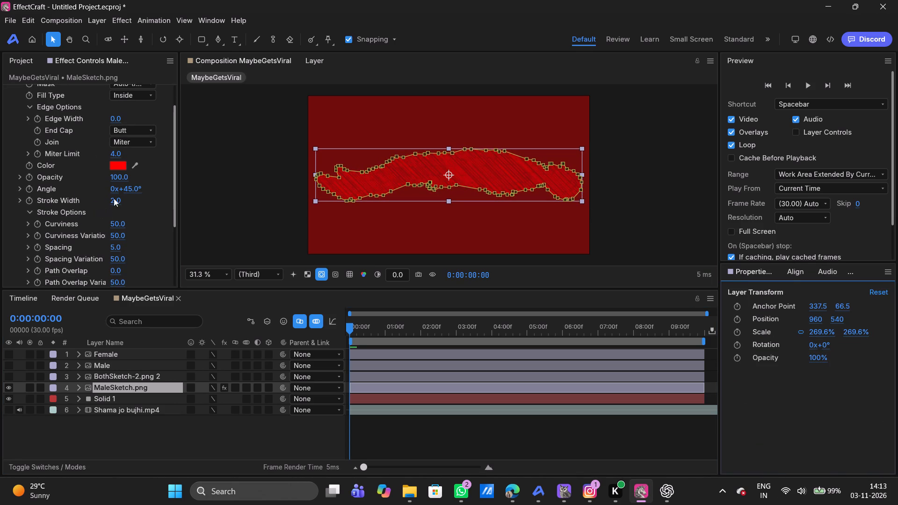
pyautogui.moveTo(134, 190); pyautogui.dragTo(159, 187)
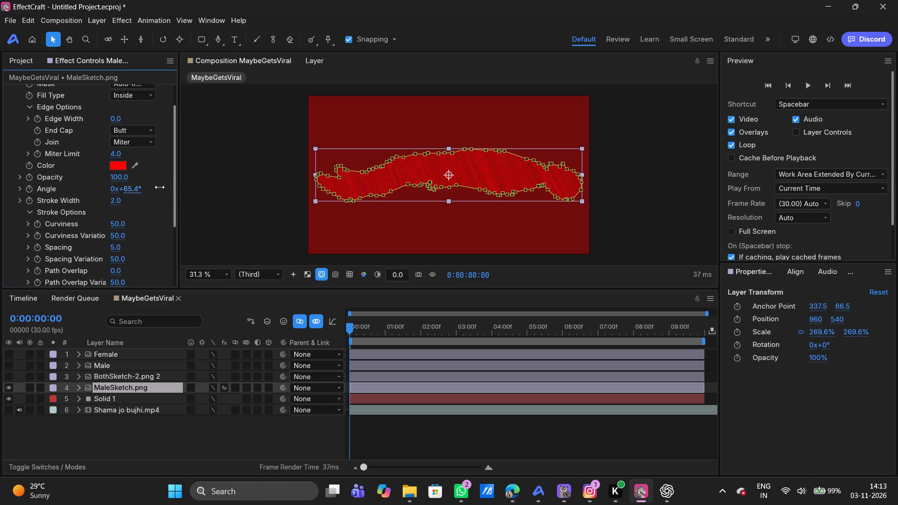
pyautogui.moveTo(159, 187); pyautogui.dragTo(128, 188)
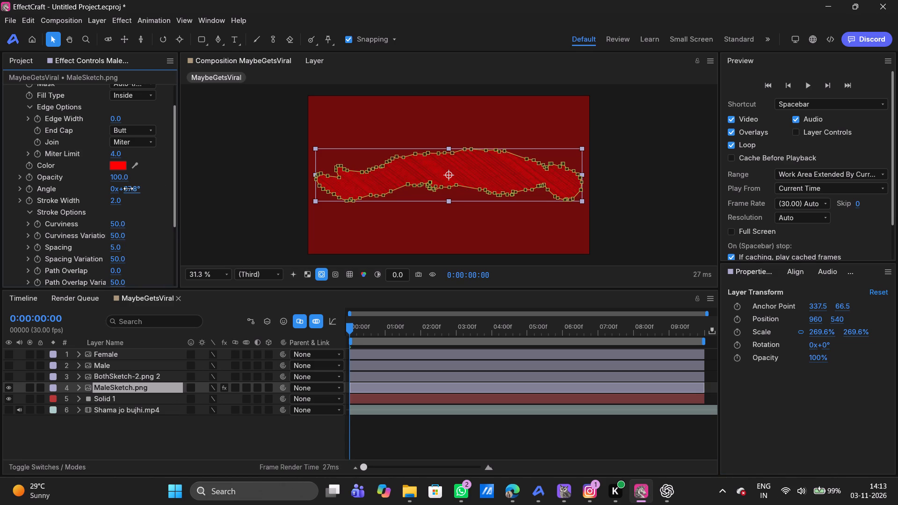
pyautogui.moveTo(128, 188); pyautogui.dragTo(130, 188)
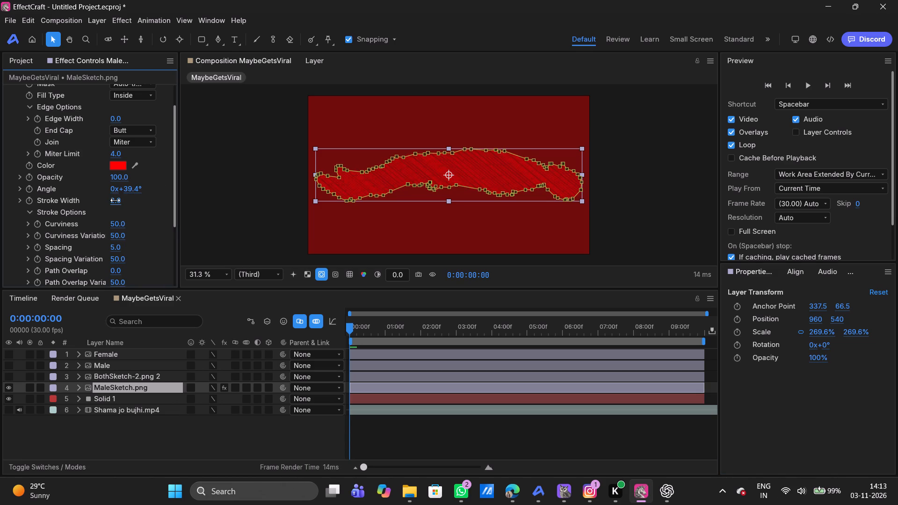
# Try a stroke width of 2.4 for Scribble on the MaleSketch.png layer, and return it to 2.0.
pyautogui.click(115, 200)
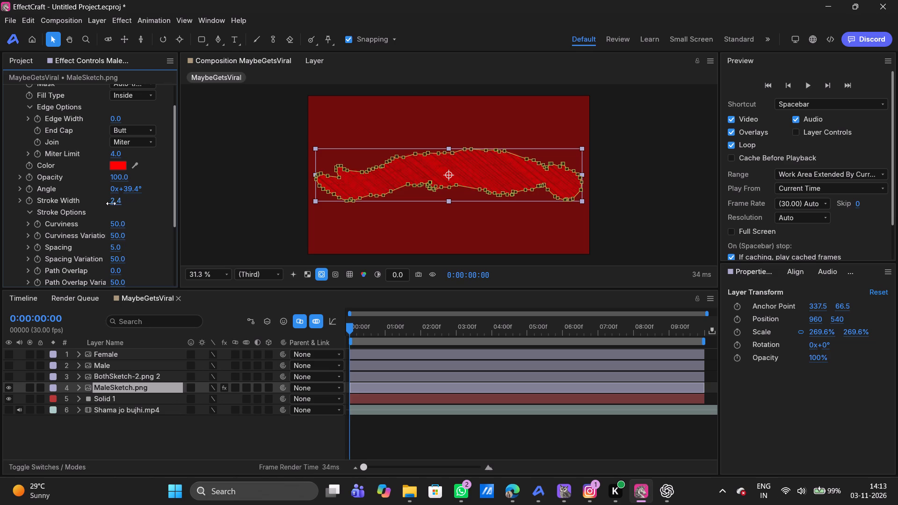
# Set the Scribble curviness to about 53.2 on the MaleSketch.png layer, and deselect the layer.
pyautogui.moveTo(115, 225); pyautogui.dragTo(123, 219)
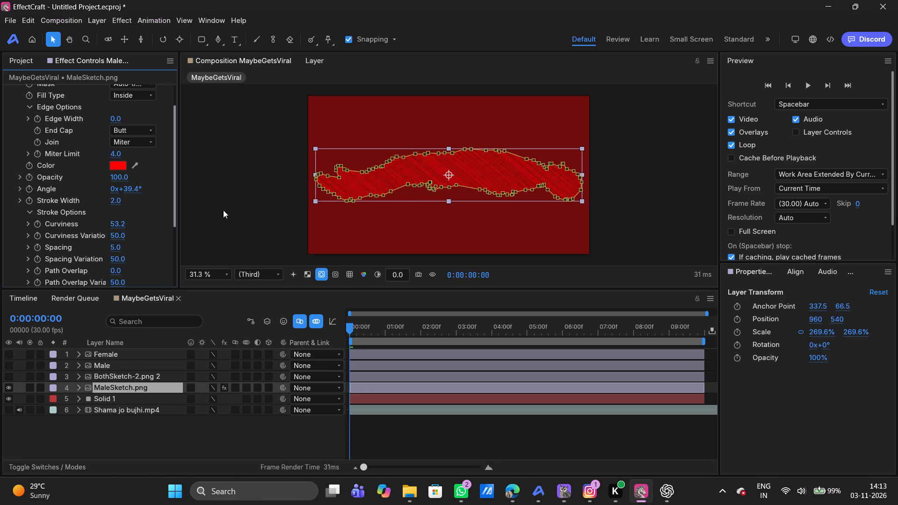
pyautogui.click(236, 208)
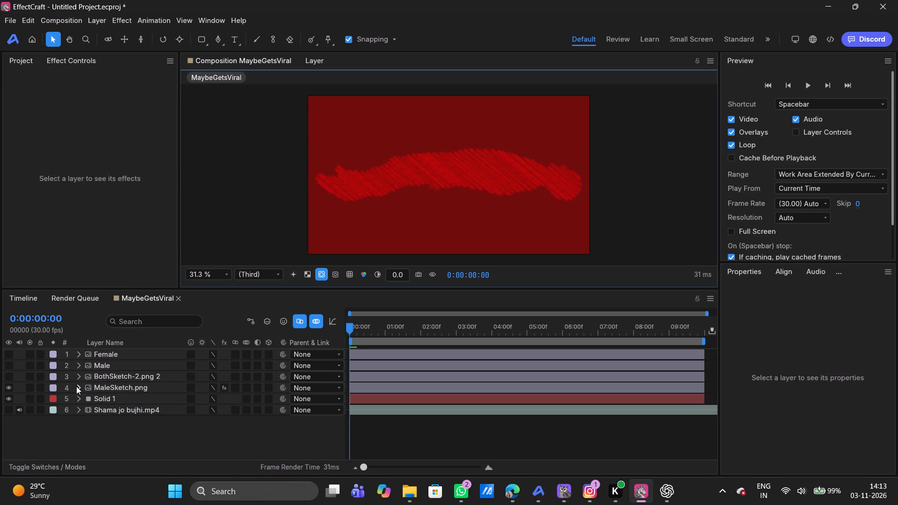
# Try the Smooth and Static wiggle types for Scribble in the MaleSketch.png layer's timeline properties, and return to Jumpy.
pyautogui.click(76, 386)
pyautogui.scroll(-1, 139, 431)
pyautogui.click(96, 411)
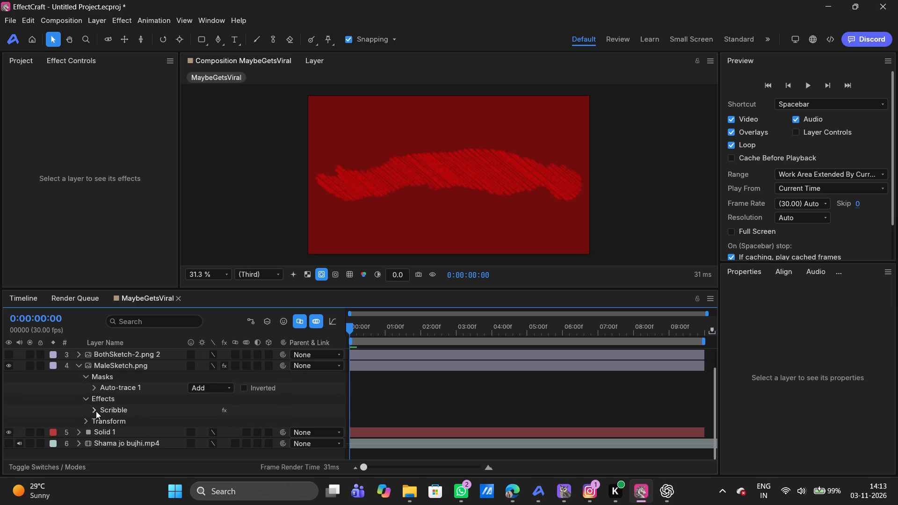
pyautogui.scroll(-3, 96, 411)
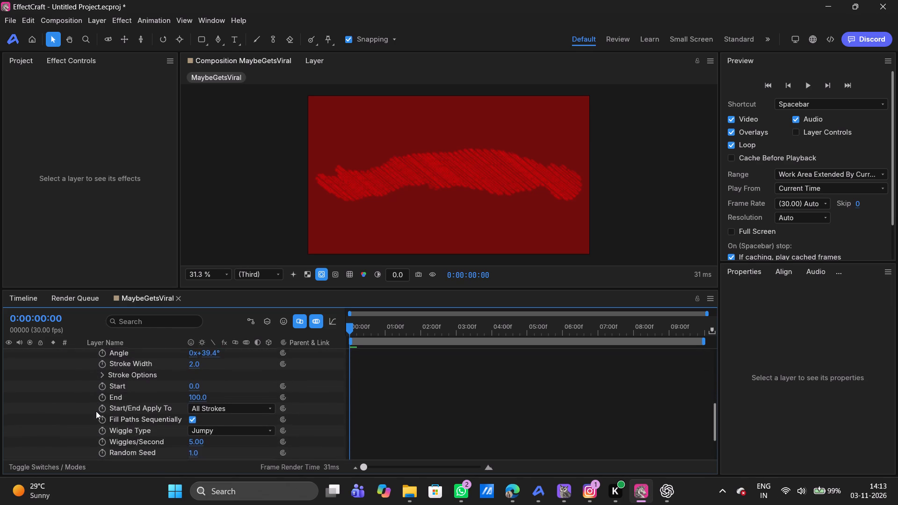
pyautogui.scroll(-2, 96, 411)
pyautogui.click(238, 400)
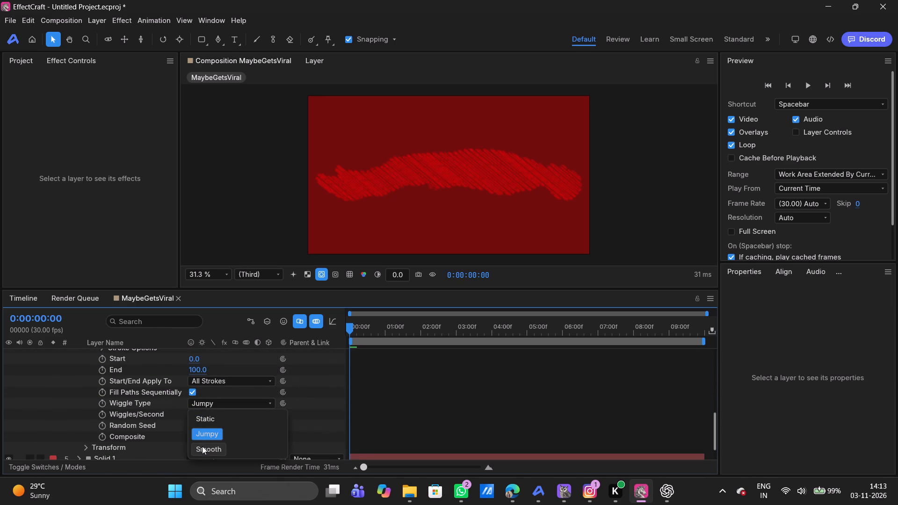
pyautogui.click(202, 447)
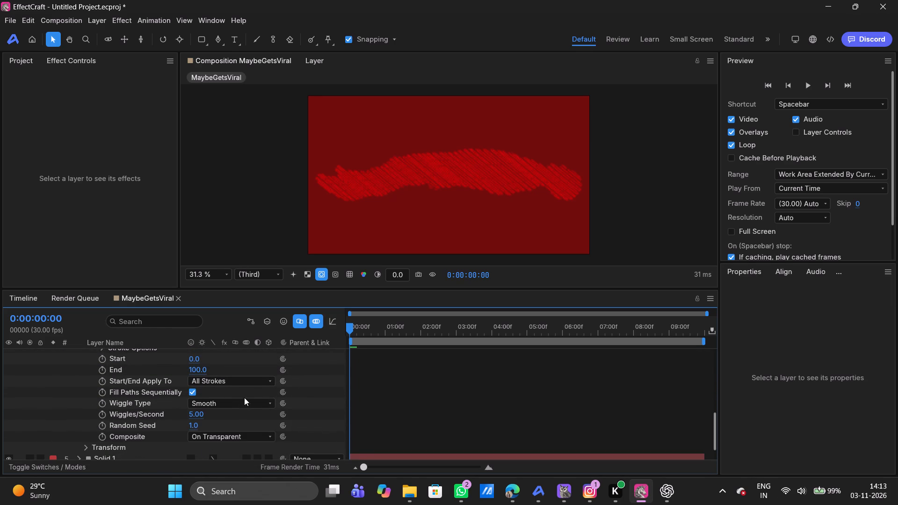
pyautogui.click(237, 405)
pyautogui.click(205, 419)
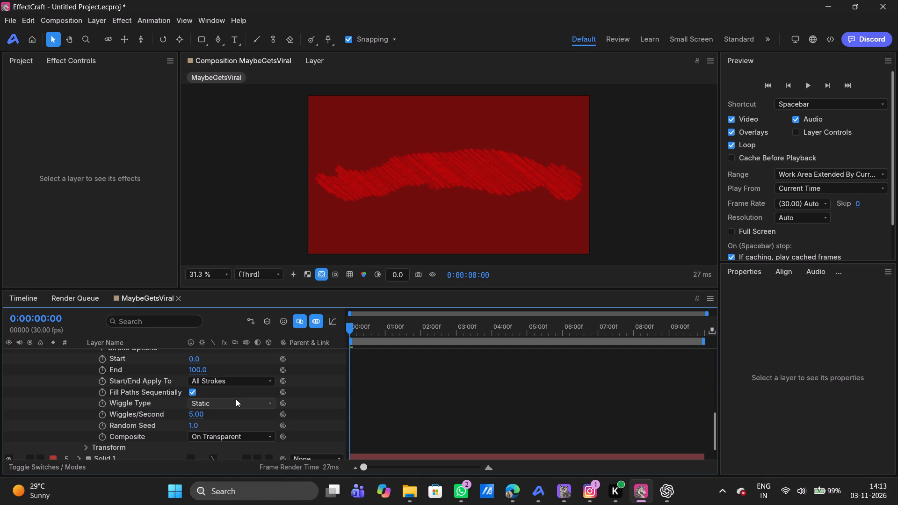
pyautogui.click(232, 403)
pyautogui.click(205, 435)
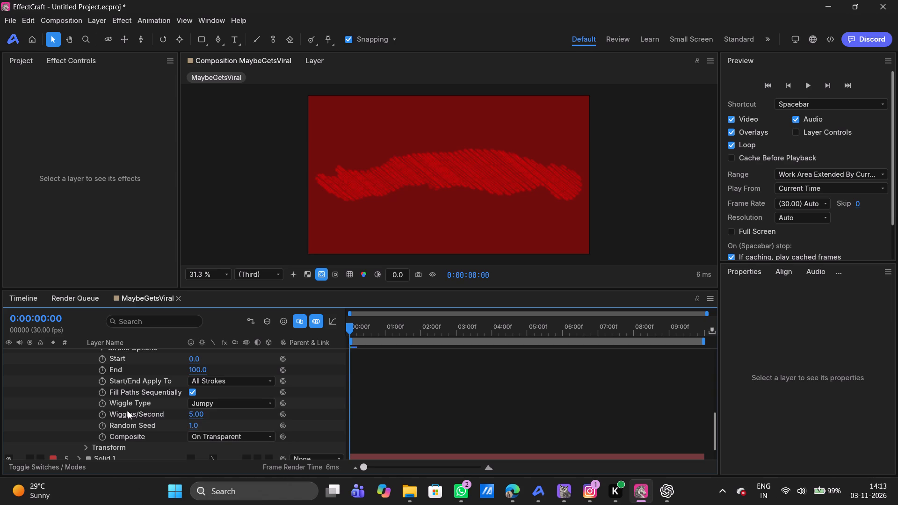
# Set the Scribble effect's random seed to about 12.2 on the MaleSketch.png layer.
pyautogui.scroll(-1, 128, 411)
pyautogui.moveTo(192, 408); pyautogui.dragTo(221, 407)
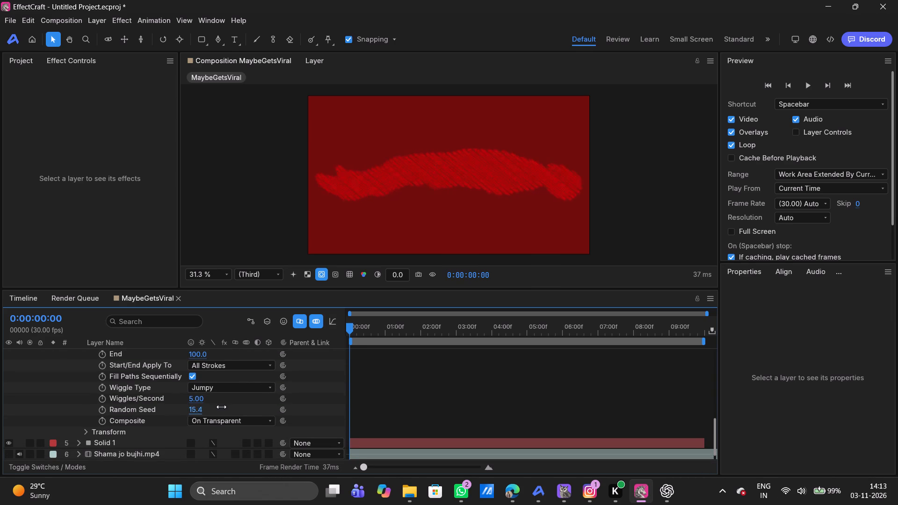
pyautogui.moveTo(221, 407); pyautogui.dragTo(216, 406)
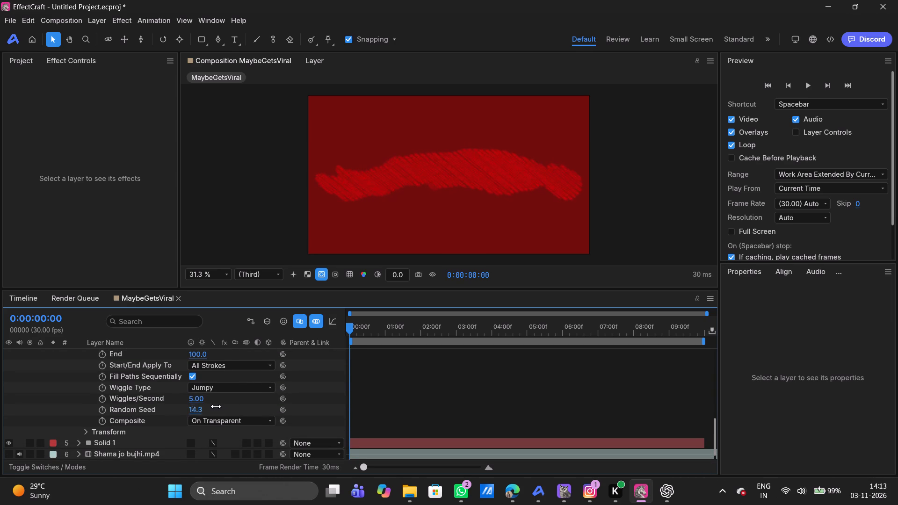
pyautogui.moveTo(216, 406); pyautogui.dragTo(214, 406)
# Raise the Scribble effect's wiggles per second to about 12.32 on the MaleSketch.png layer.
pyautogui.moveTo(199, 402); pyautogui.dragTo(237, 402)
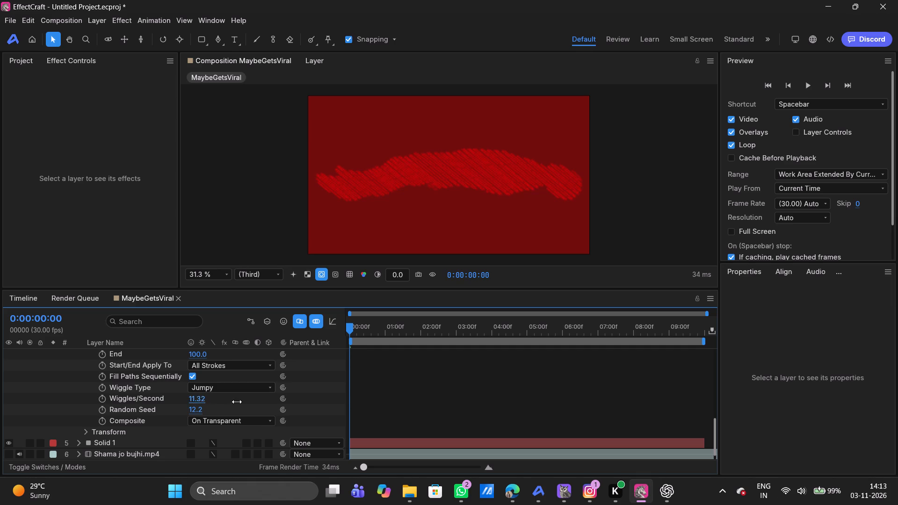
pyautogui.moveTo(237, 402); pyautogui.dragTo(205, 399)
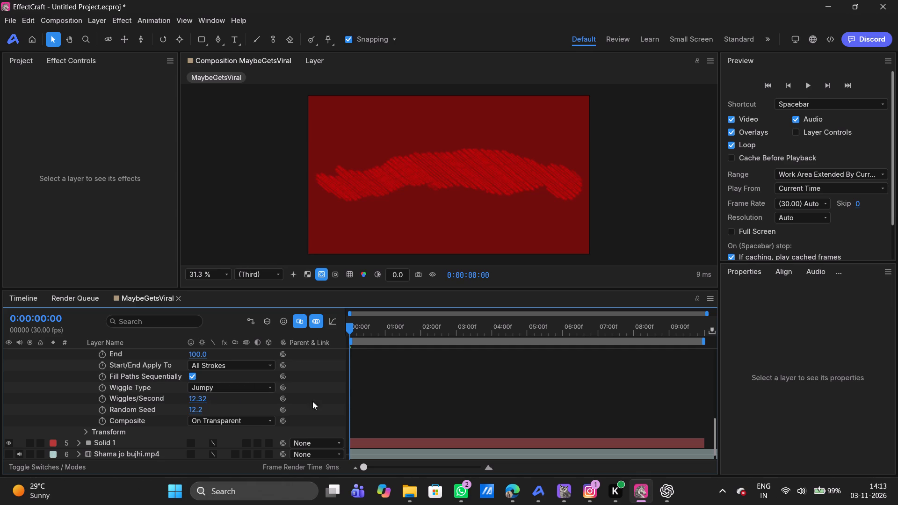
# Scrub through the first seconds of the MaybeGetsViral composition, and play it from the start to examine the scribble motion.
pyautogui.moveTo(349, 327); pyautogui.dragTo(359, 328)
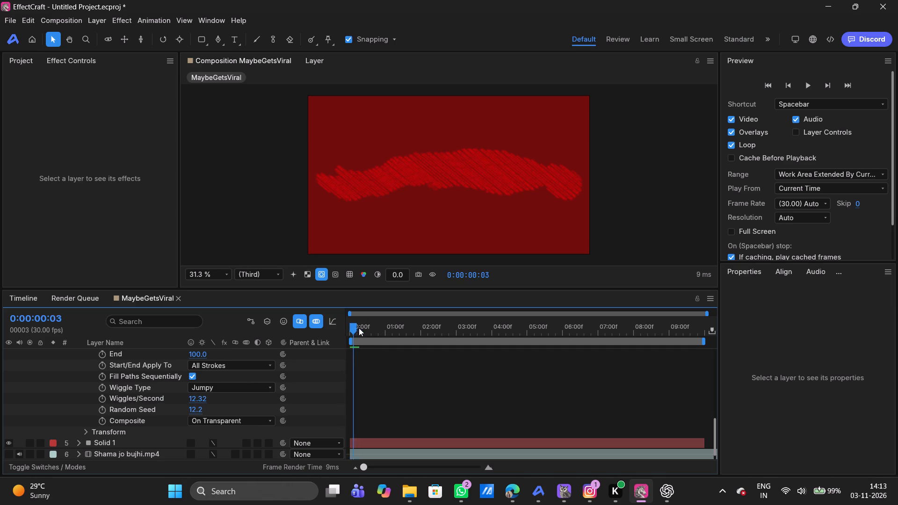
pyautogui.moveTo(359, 328); pyautogui.dragTo(404, 329)
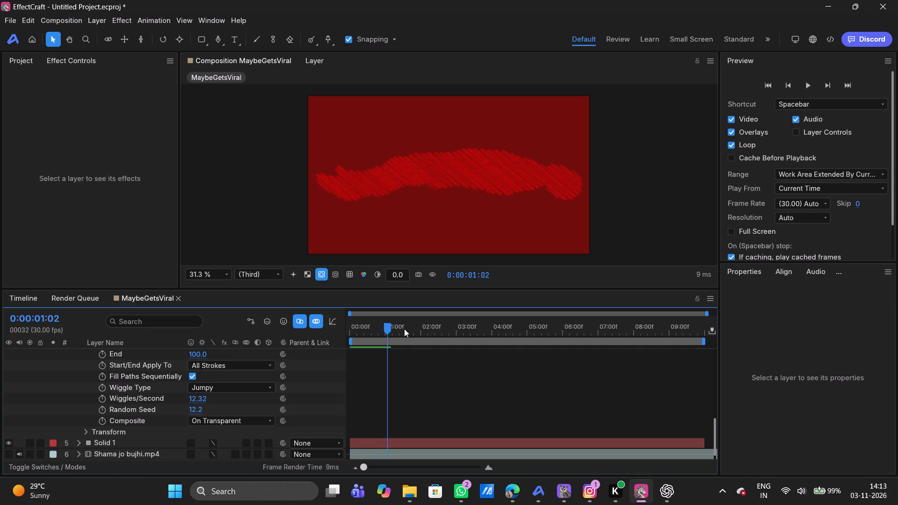
pyautogui.moveTo(404, 329); pyautogui.dragTo(379, 331)
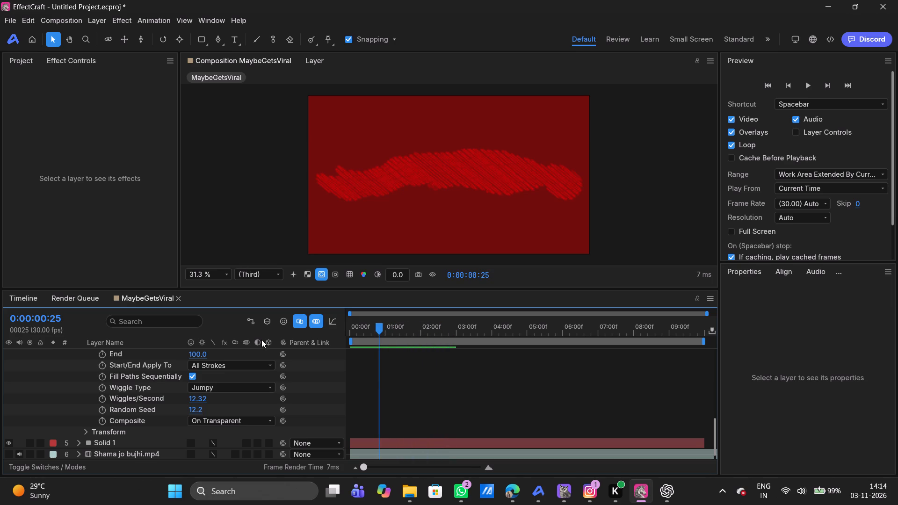
pyautogui.moveTo(377, 332); pyautogui.dragTo(326, 328)
pyautogui.press('space')
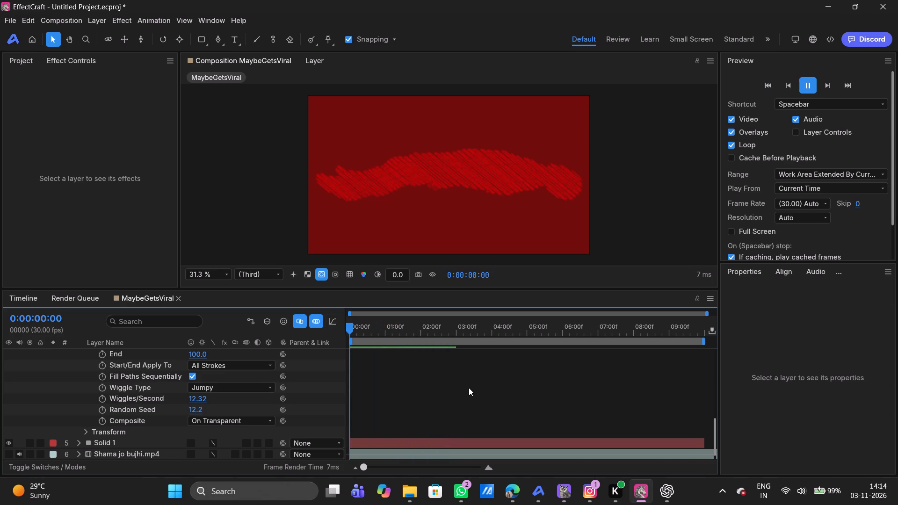
pyautogui.press('space')
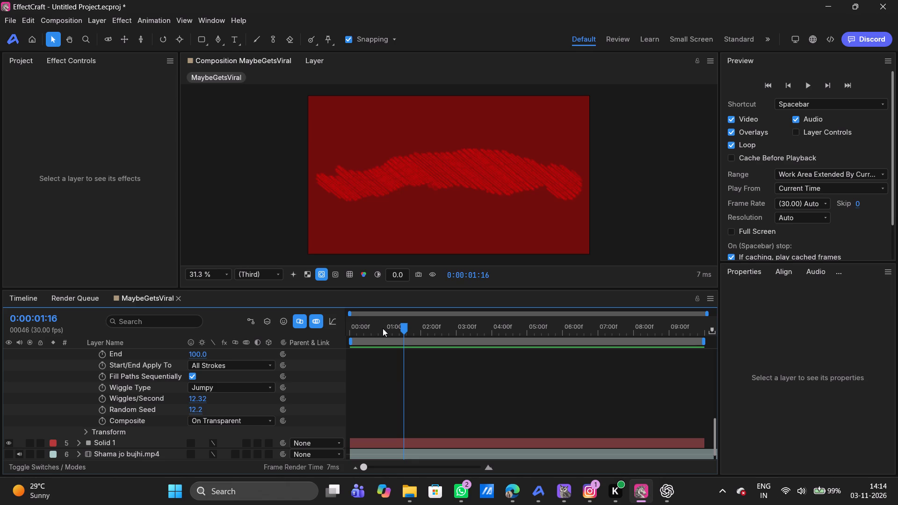
# Switch to Microsoft Edge and open the "Sketch Logo Reveal Animation in After Effects" tutorial from the YouTube watch history.
pyautogui.click(519, 490)
pyautogui.click(240, 253)
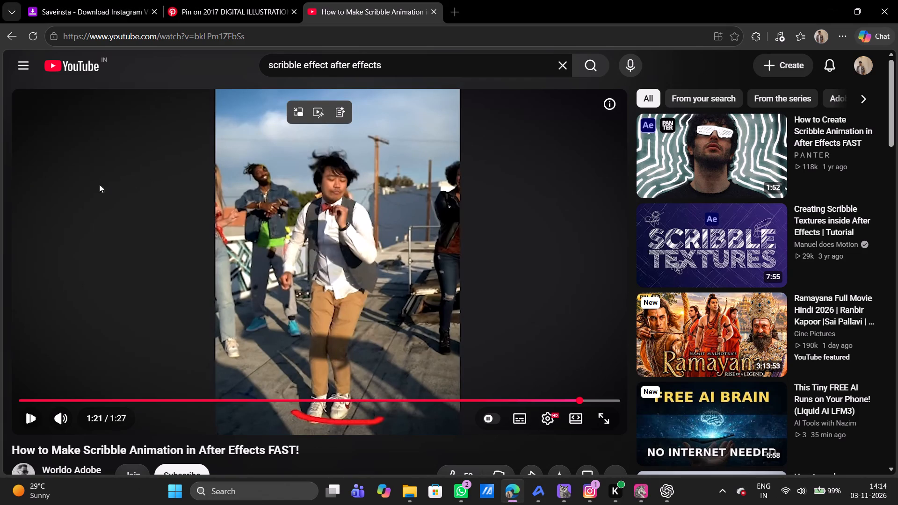
pyautogui.click(7, 32)
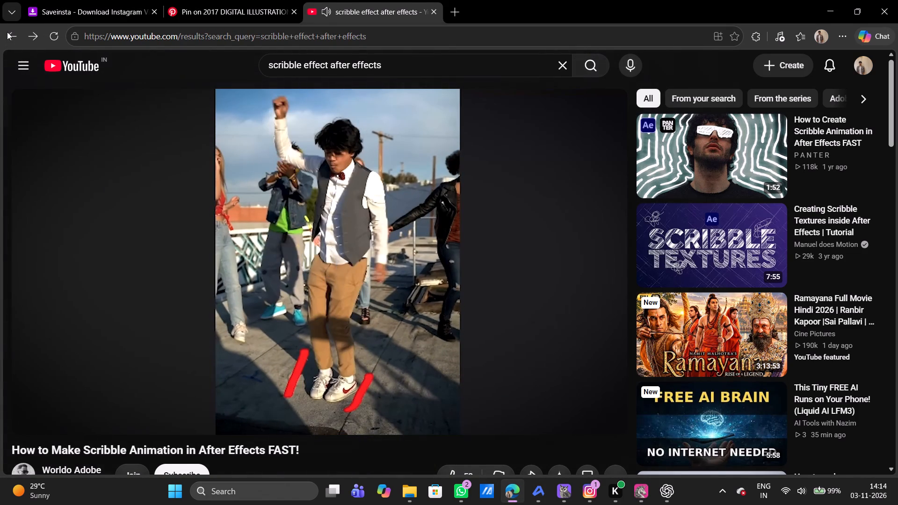
pyautogui.click(7, 32)
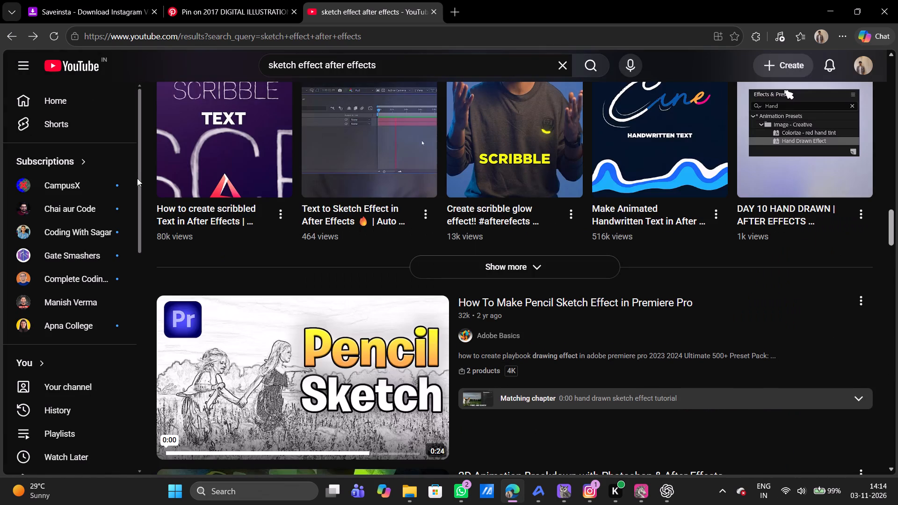
pyautogui.click(42, 417)
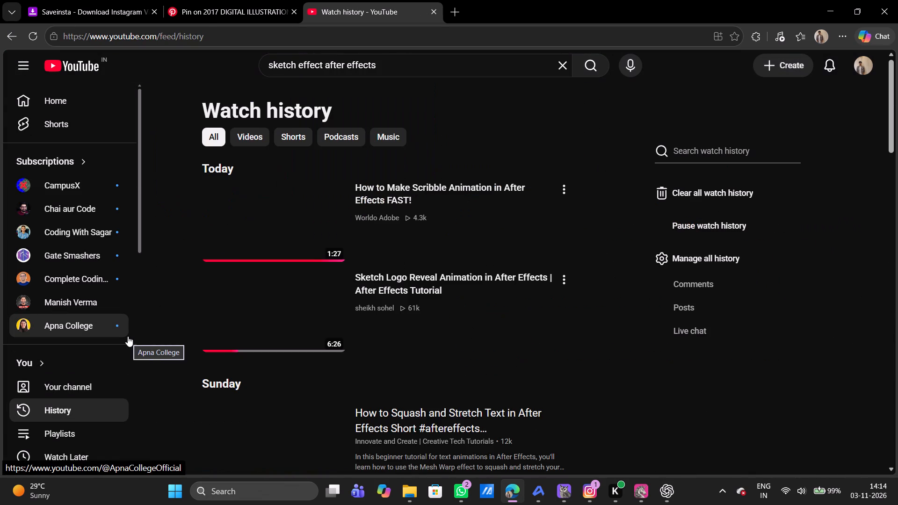
pyautogui.click(258, 320)
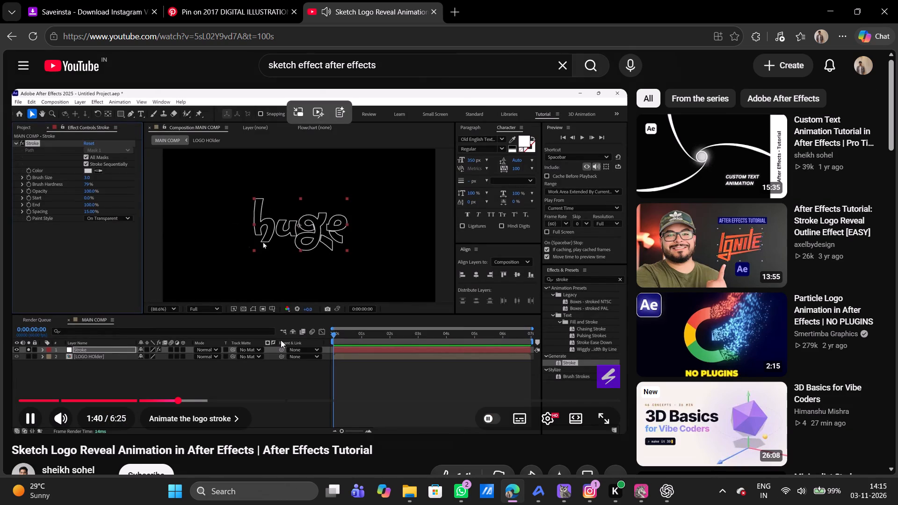
# Skip ahead to the tutorial's "Add a scribble effect" chapter, watch it full screen, and pause after the wiggle demonstration.
pyautogui.press('Right')
pyautogui.press('Right')
pyautogui.press('Right')
pyautogui.press('Right')
pyautogui.press('Right')
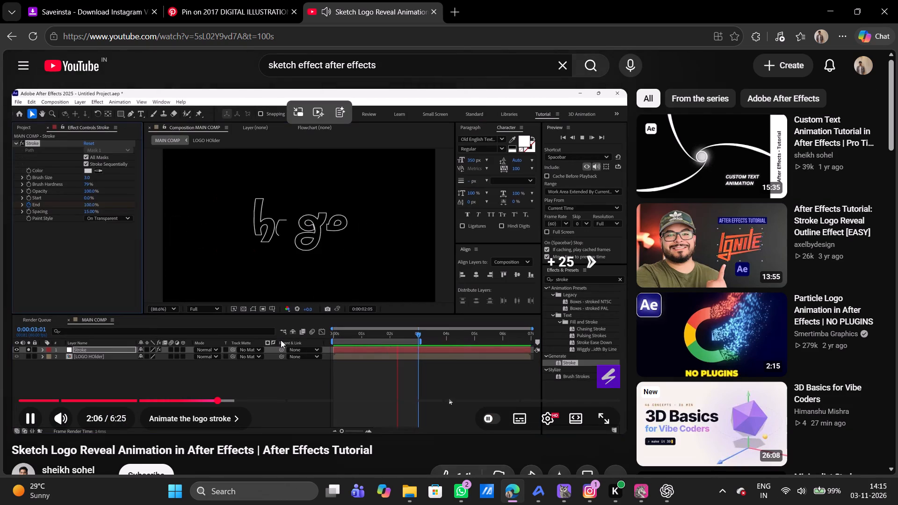
pyautogui.press('Right')
pyautogui.press('Right')
pyautogui.press('Right')
pyautogui.press('Right')
pyautogui.press('Right')
pyautogui.press('Right')
pyautogui.press('Right')
pyautogui.press('Right')
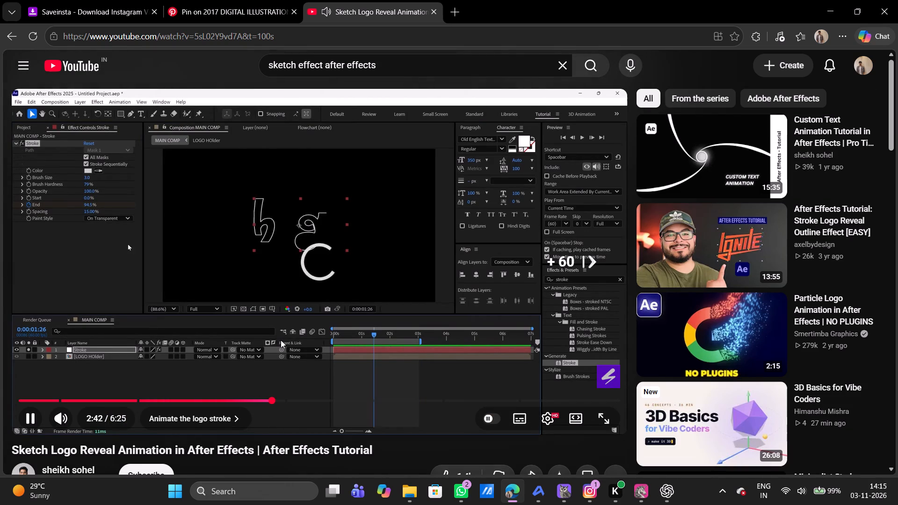
pyautogui.press('Right')
pyautogui.press('Right')
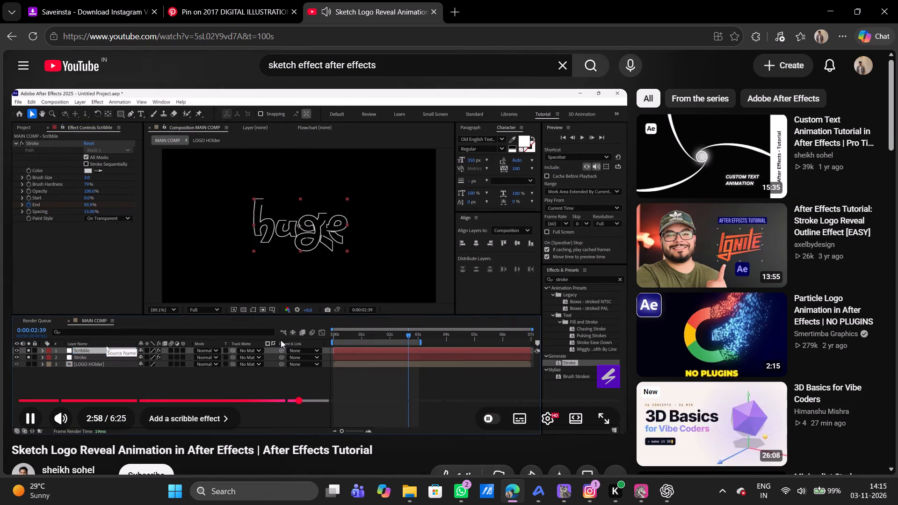
pyautogui.press('Right')
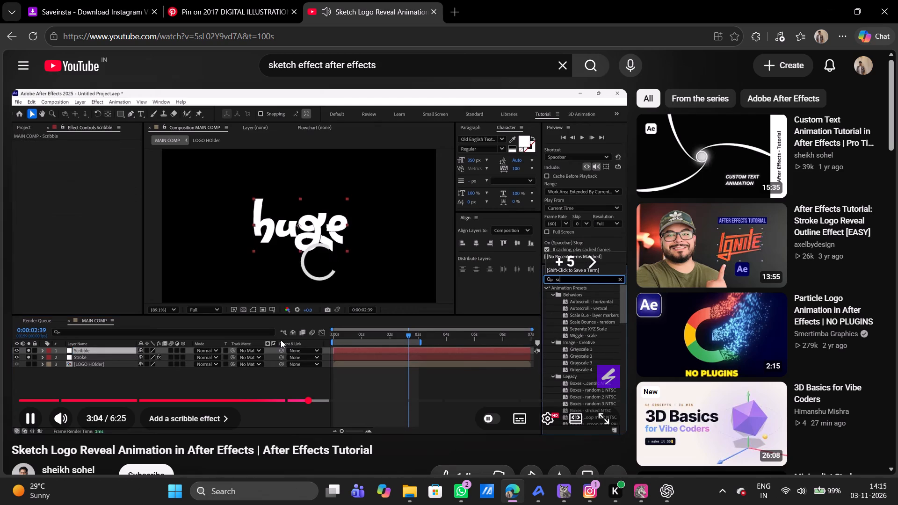
pyautogui.press('Right')
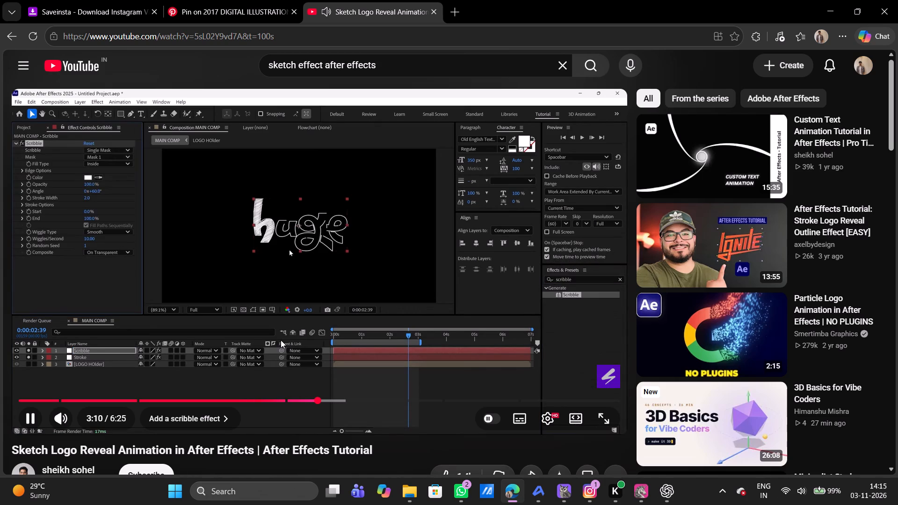
pyautogui.press('f')
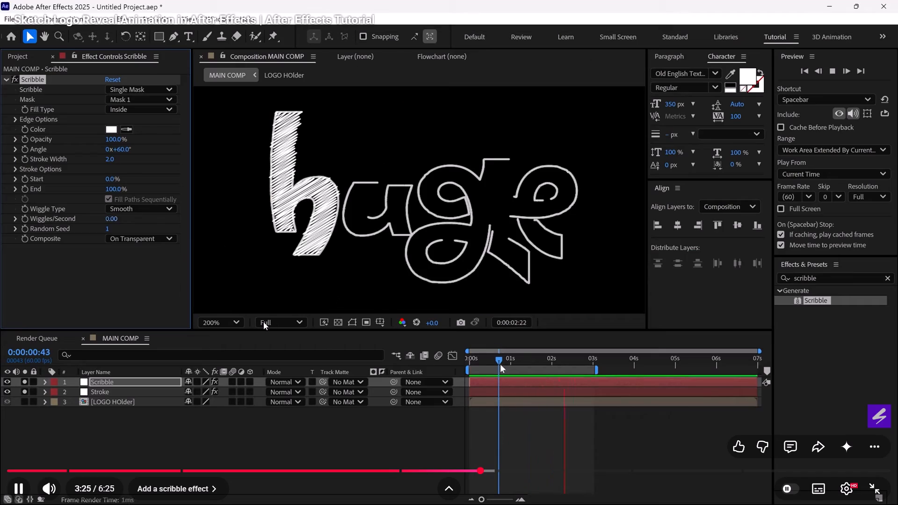
pyautogui.press('space')
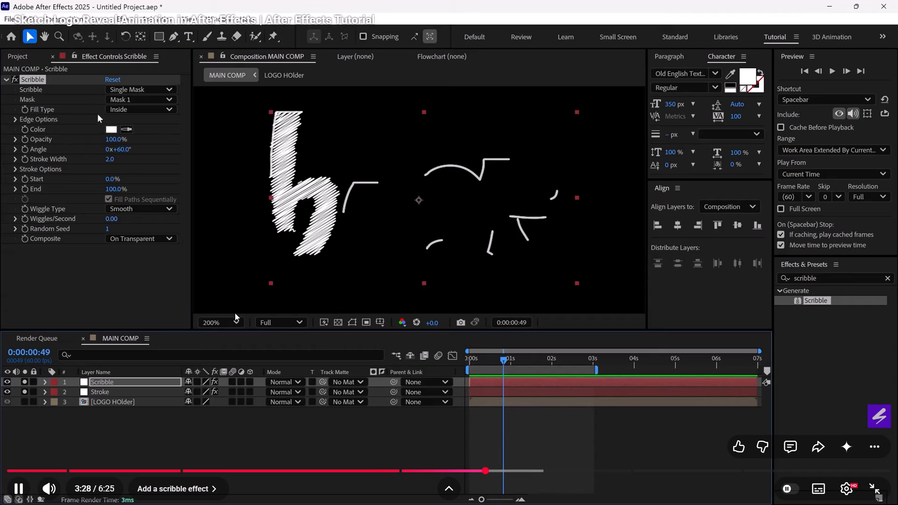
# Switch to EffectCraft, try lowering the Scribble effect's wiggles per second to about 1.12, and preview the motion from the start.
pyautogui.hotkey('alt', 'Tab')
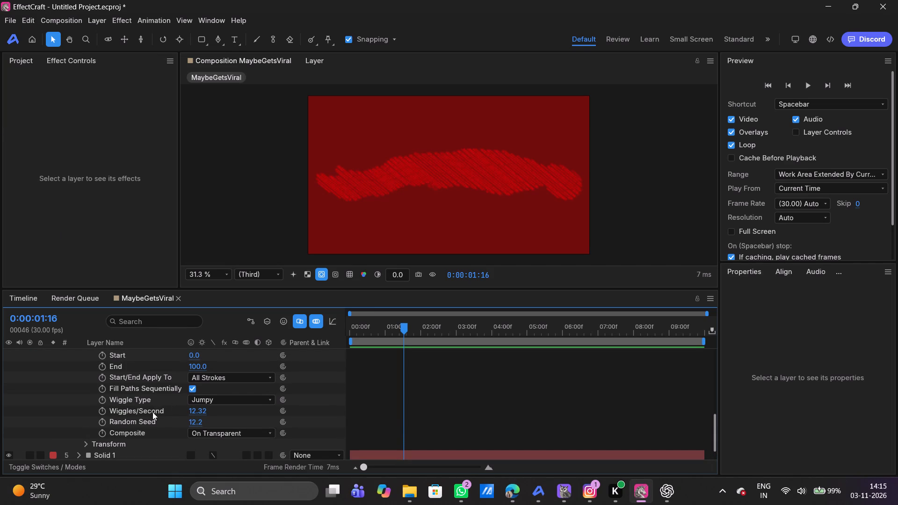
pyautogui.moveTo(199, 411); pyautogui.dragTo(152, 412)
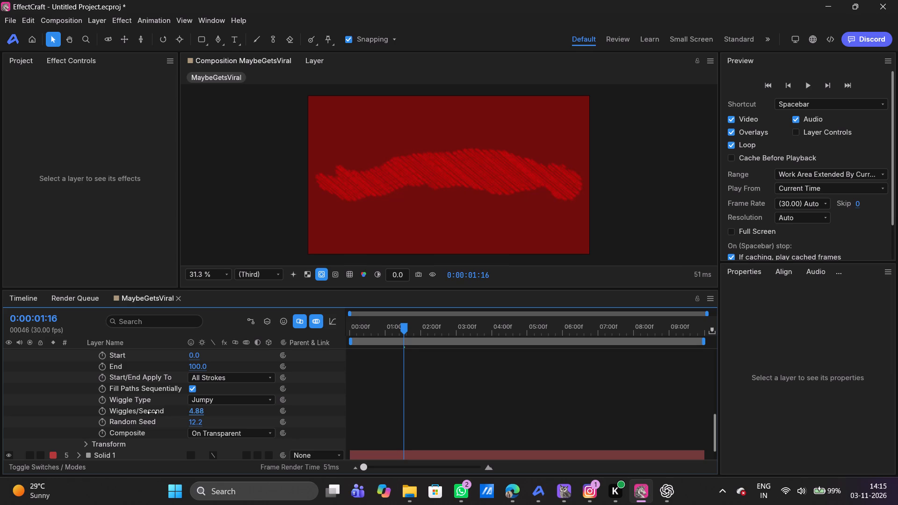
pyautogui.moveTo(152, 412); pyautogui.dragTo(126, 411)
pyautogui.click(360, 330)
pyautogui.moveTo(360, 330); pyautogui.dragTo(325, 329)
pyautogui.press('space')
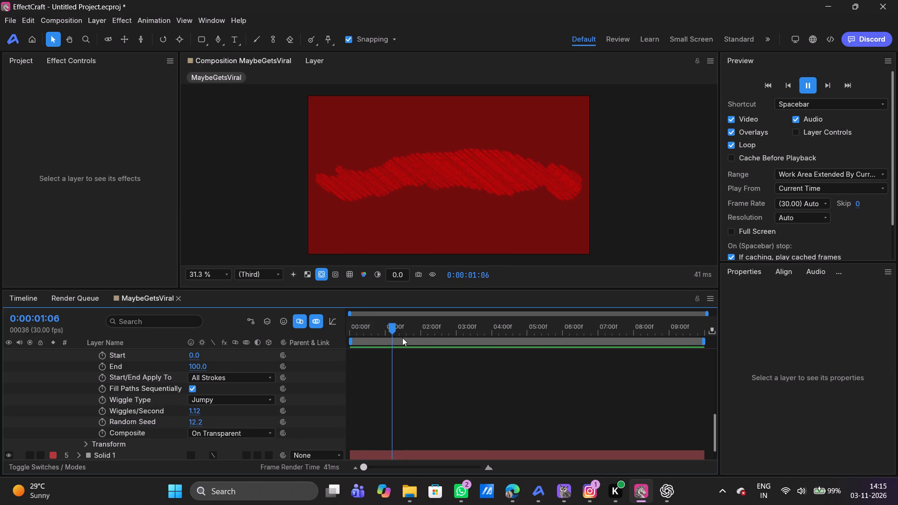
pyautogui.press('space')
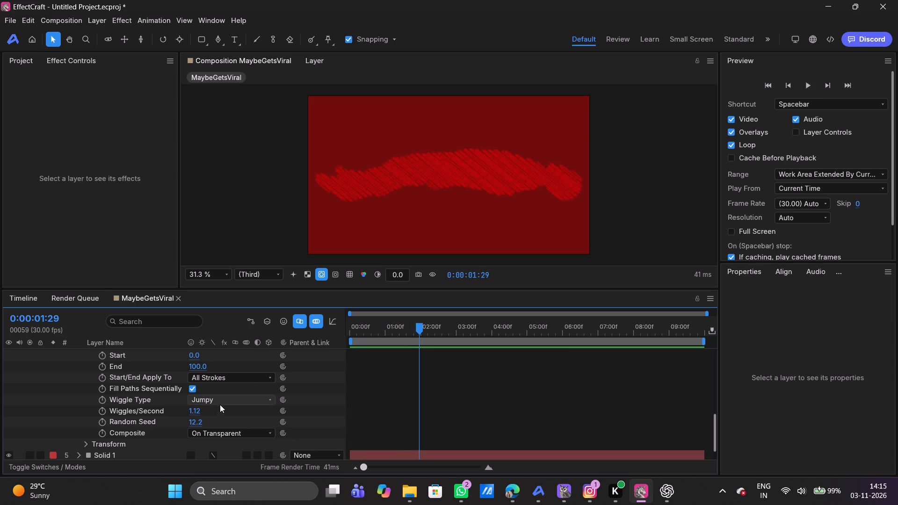
# Set the Scribble effect's wiggles per second to about 3.84 and preview the motion from near the composition's start.
pyautogui.moveTo(200, 410); pyautogui.dragTo(206, 411)
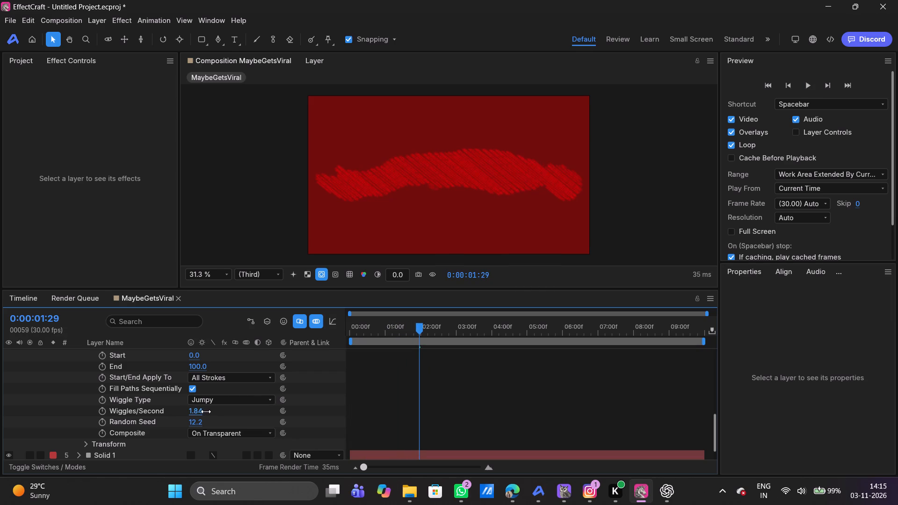
pyautogui.moveTo(206, 411); pyautogui.dragTo(217, 411)
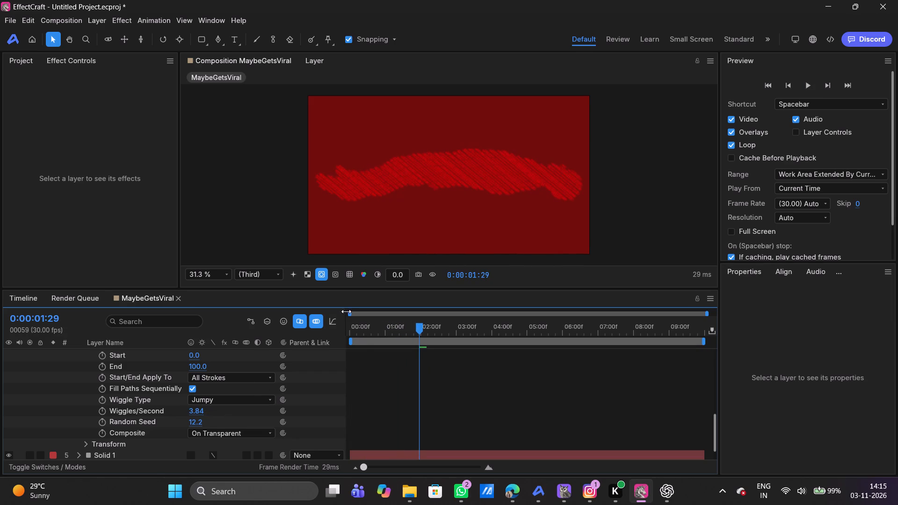
pyautogui.click(360, 325)
pyautogui.press('space')
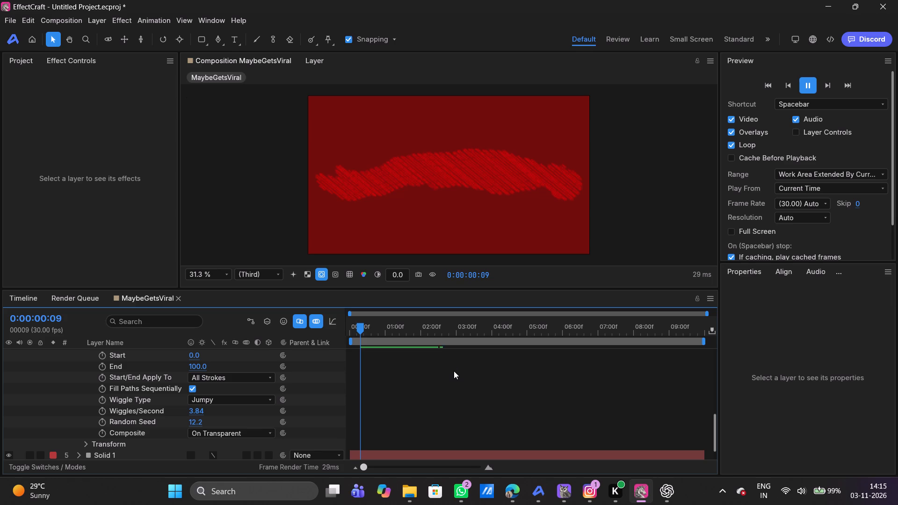
pyautogui.press('space')
# Switch to Microsoft Edge and continue the tutorial's scribble chapter to examine its mask, color, stroke options and End keyframe settings.
pyautogui.hotkey('alt', 'Tab')
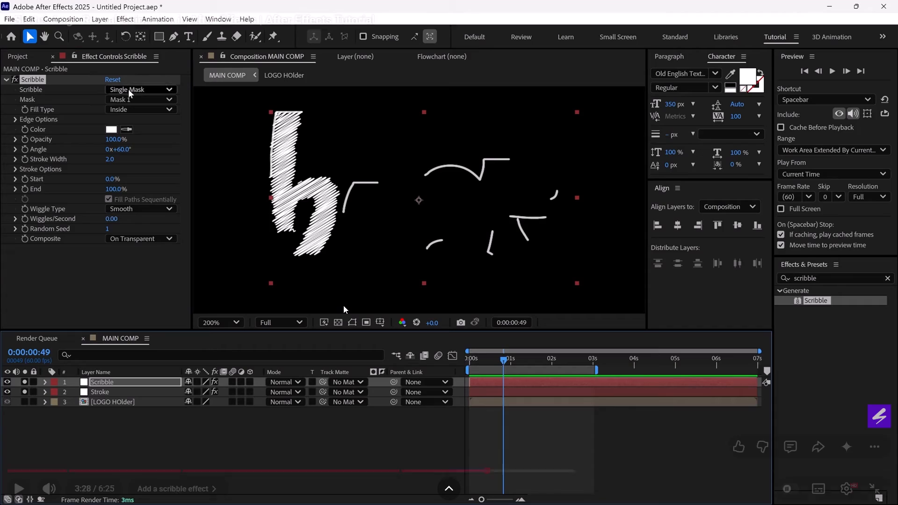
pyautogui.press('space')
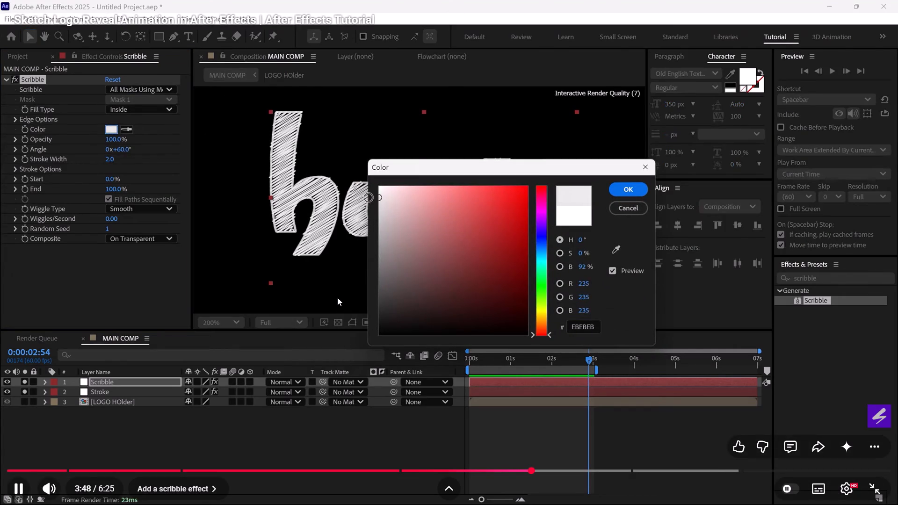
pyautogui.press('Right')
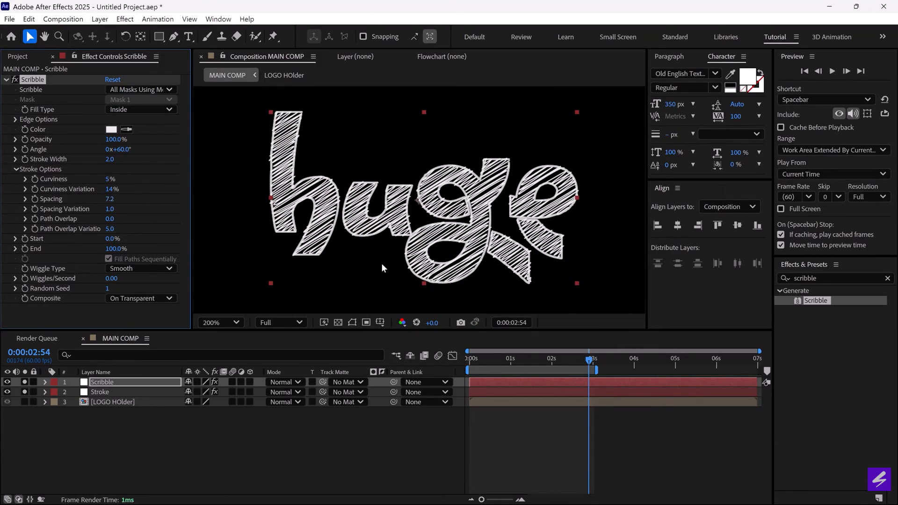
pyautogui.press('Left')
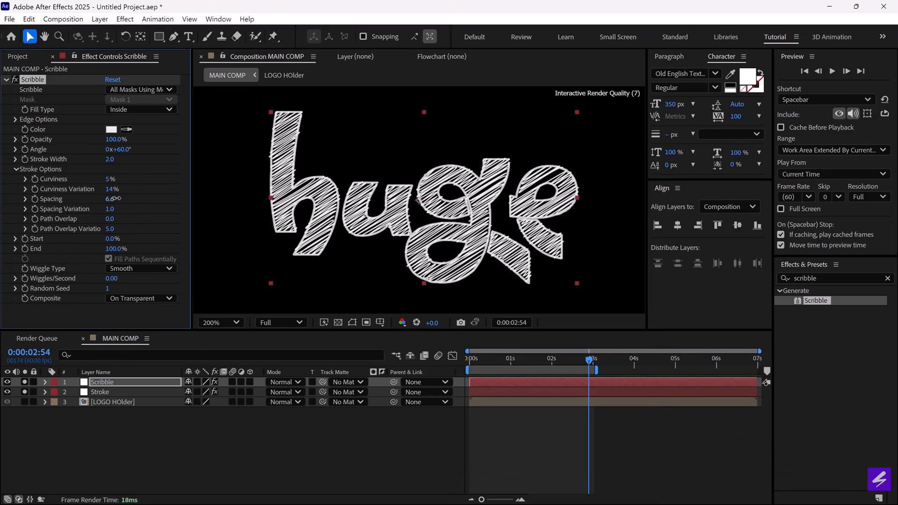
pyautogui.press('space')
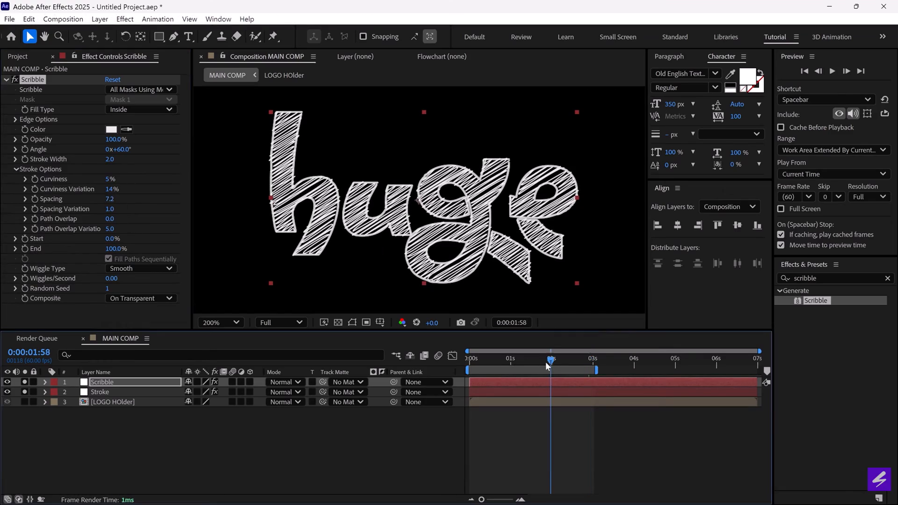
pyautogui.press('space')
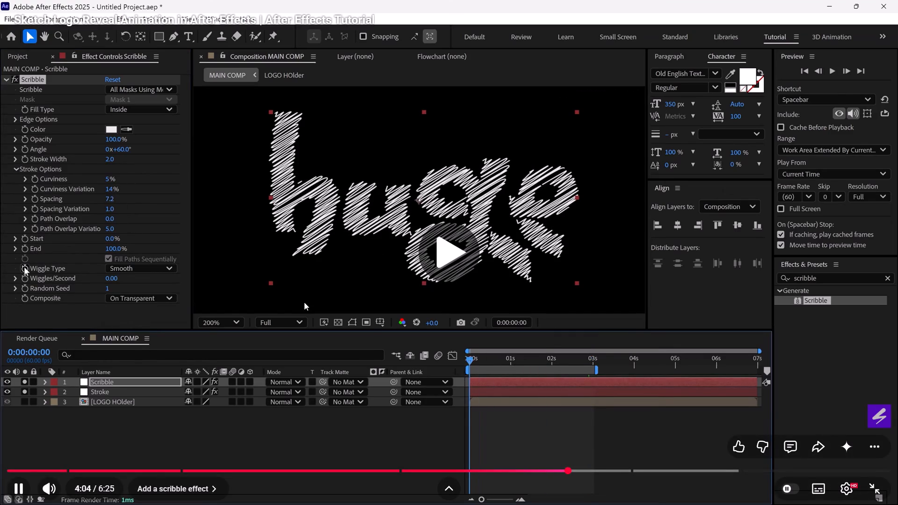
pyautogui.press('space')
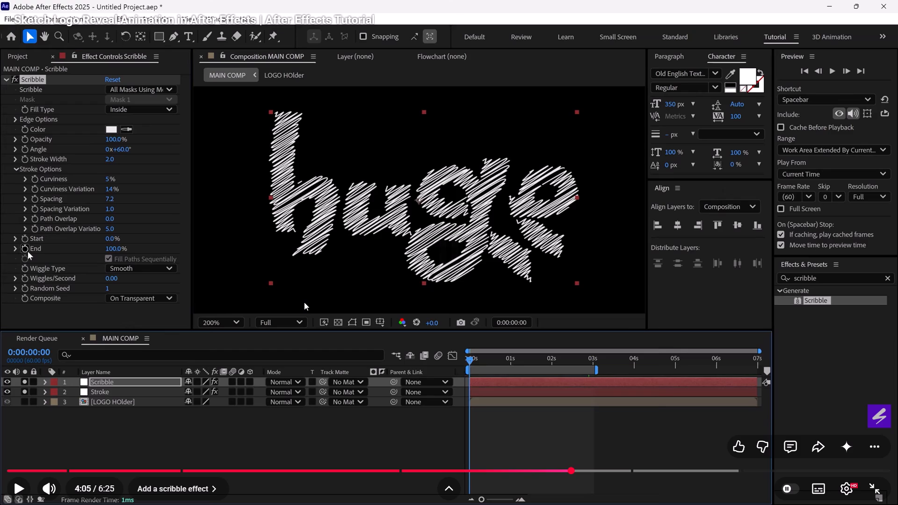
pyautogui.press('space')
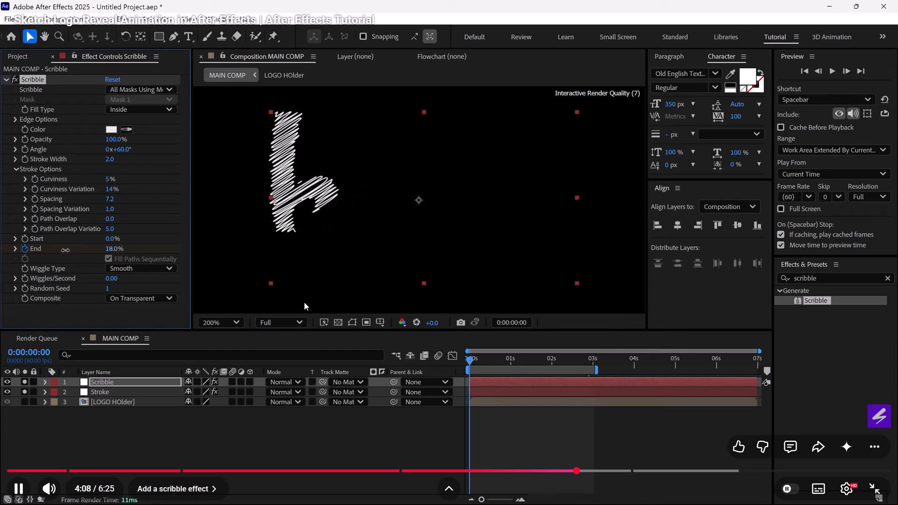
pyautogui.press('space')
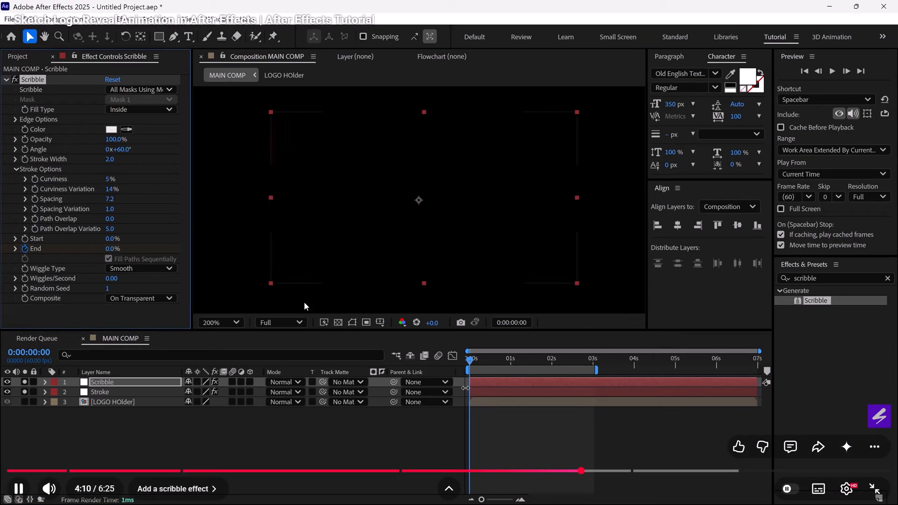
pyautogui.press('space')
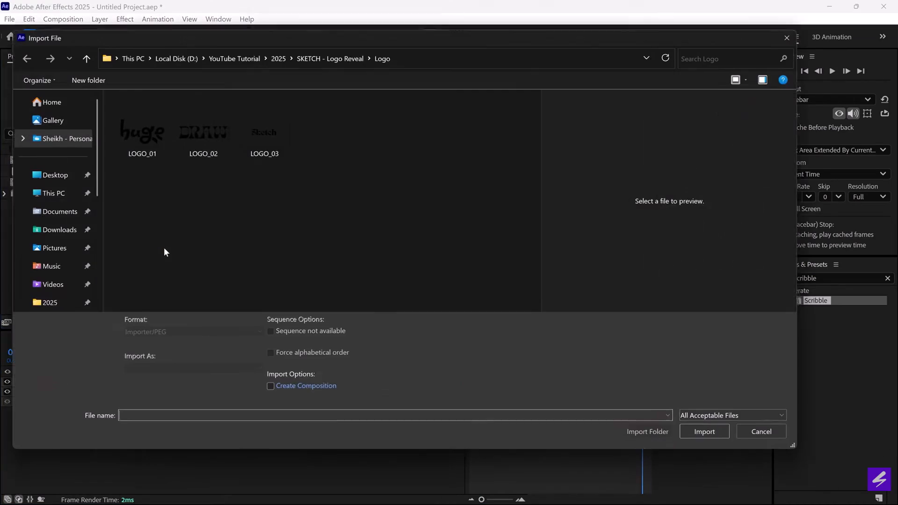
# Skip through the tutorial's "Set up the background" and "Create a transition effect" chapters, and pause during the transition part.
pyautogui.press('Right')
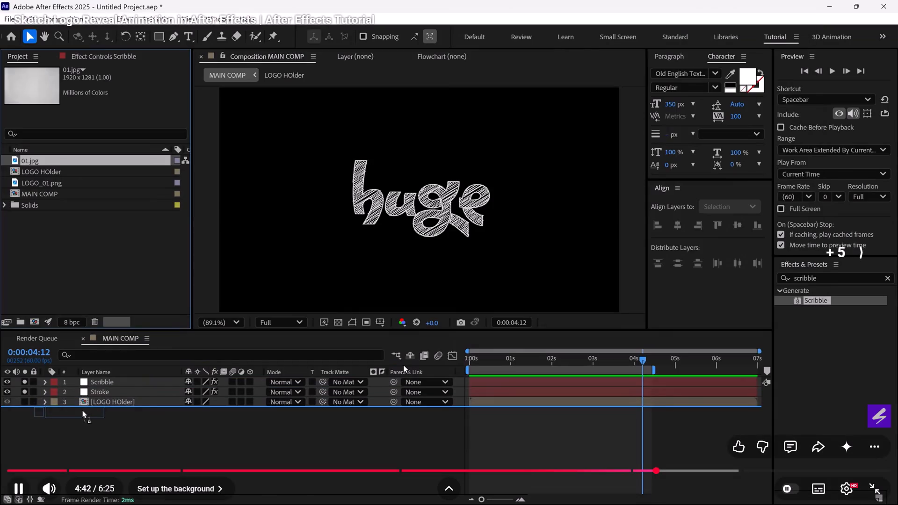
pyautogui.press('Right')
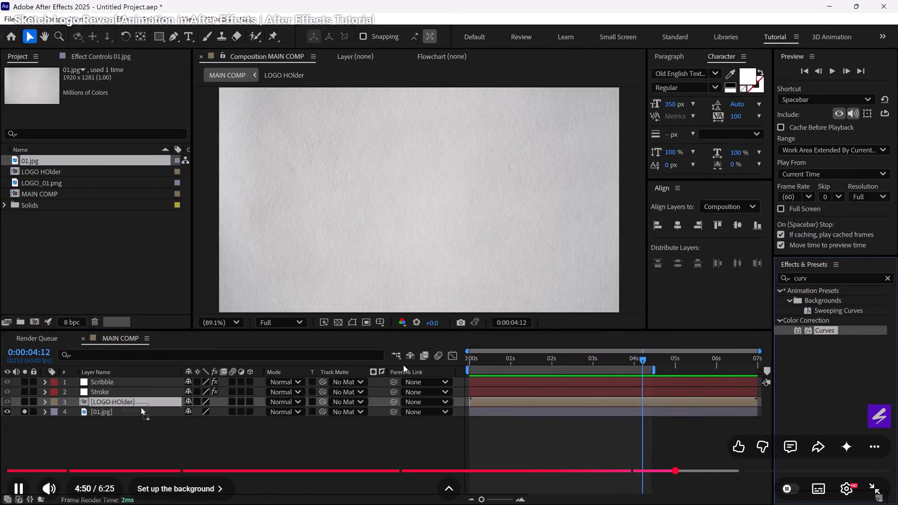
pyautogui.press('Right')
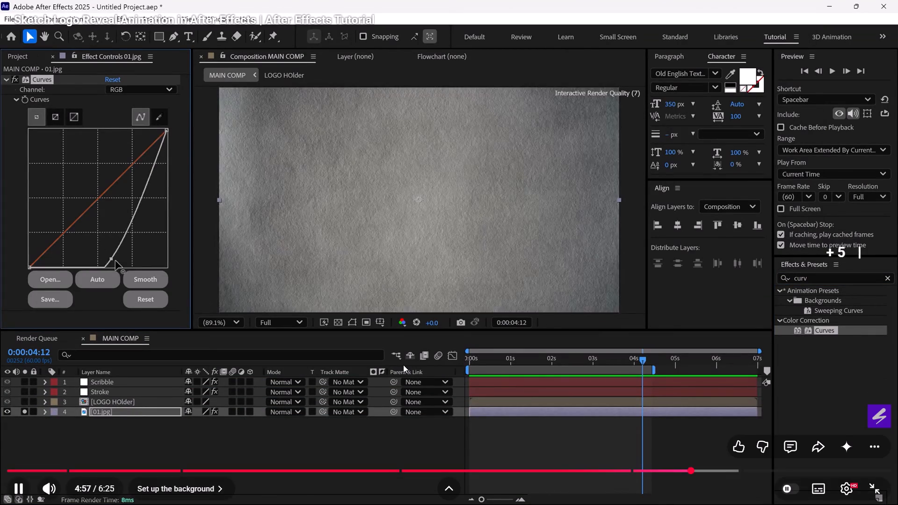
pyautogui.press('Right')
pyautogui.press('Right')
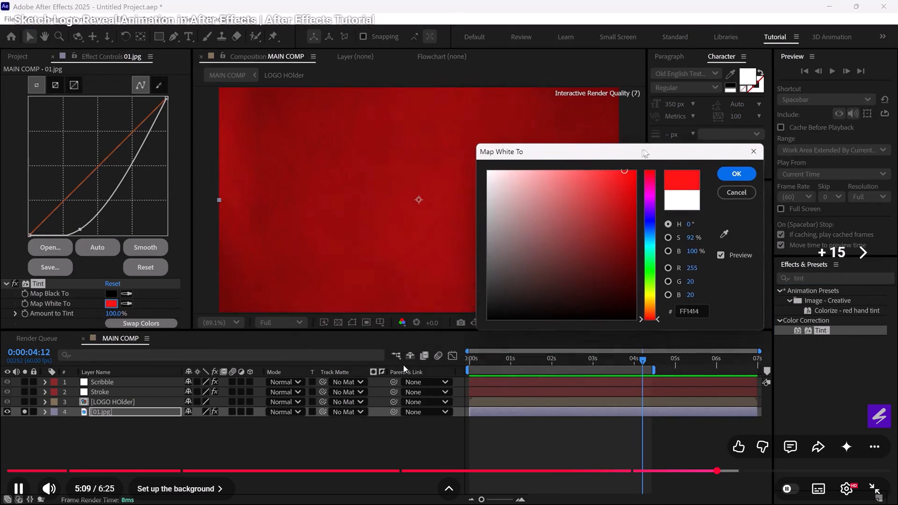
pyautogui.press('Right')
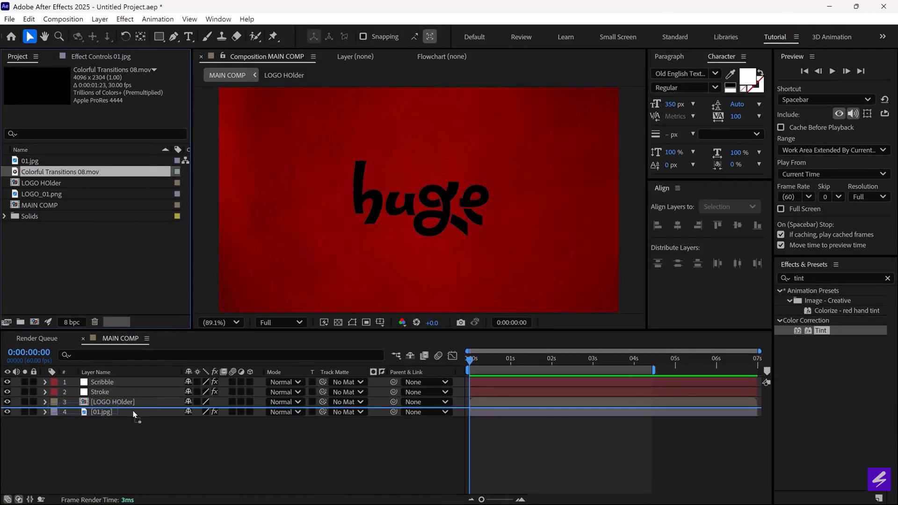
pyautogui.press('Right')
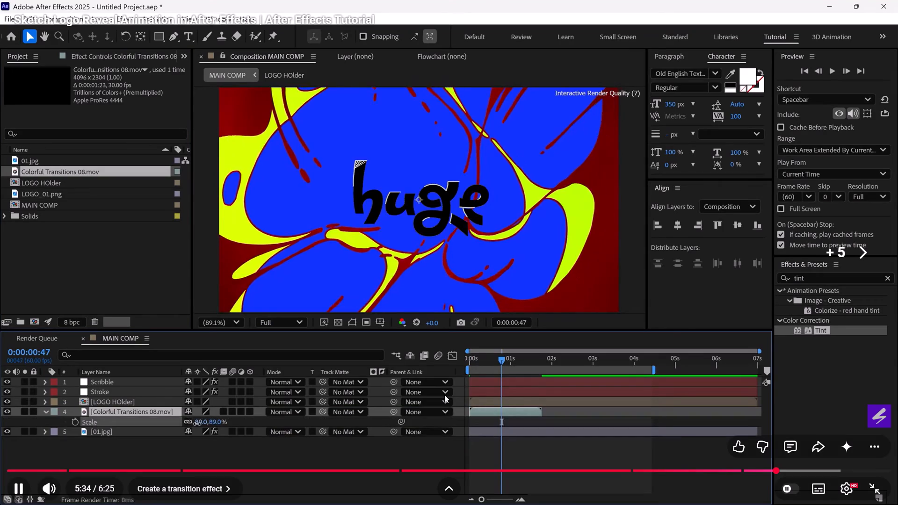
pyautogui.press('Right')
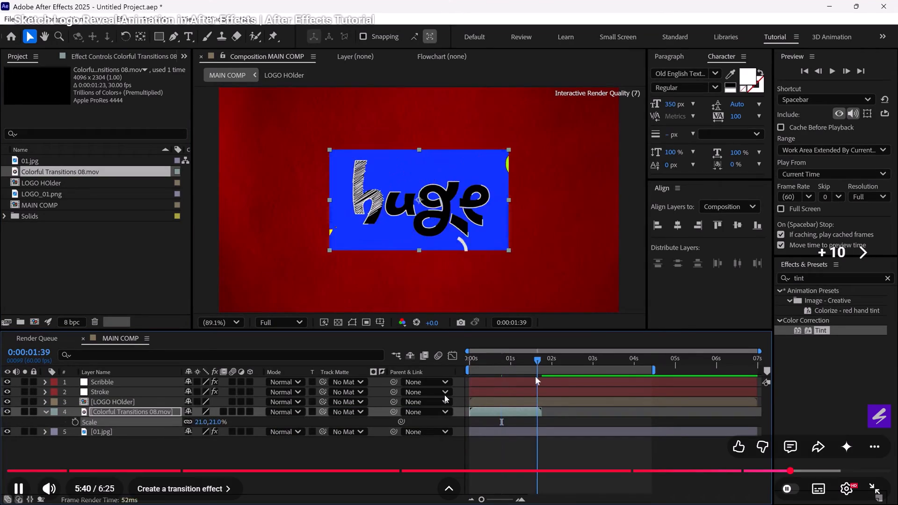
pyautogui.press('space')
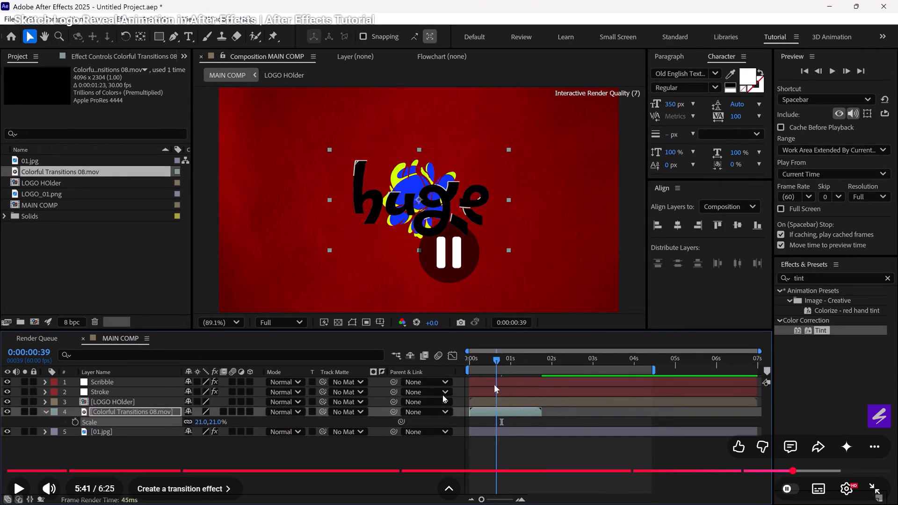
# Switch to EffectCraft, expand the Scribble effect's stroke options, and set Spacing to about 5.1.
pyautogui.hotkey('alt', 'Tab')
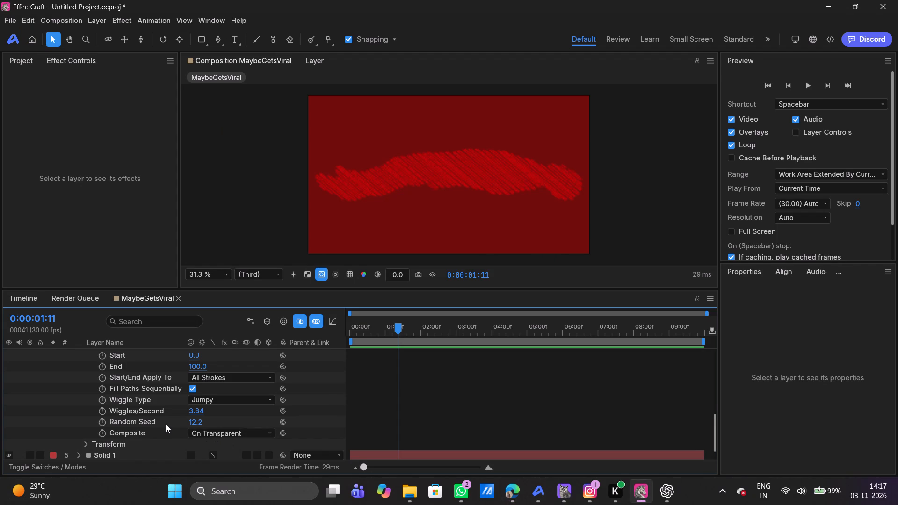
pyautogui.scroll(2, 166, 424)
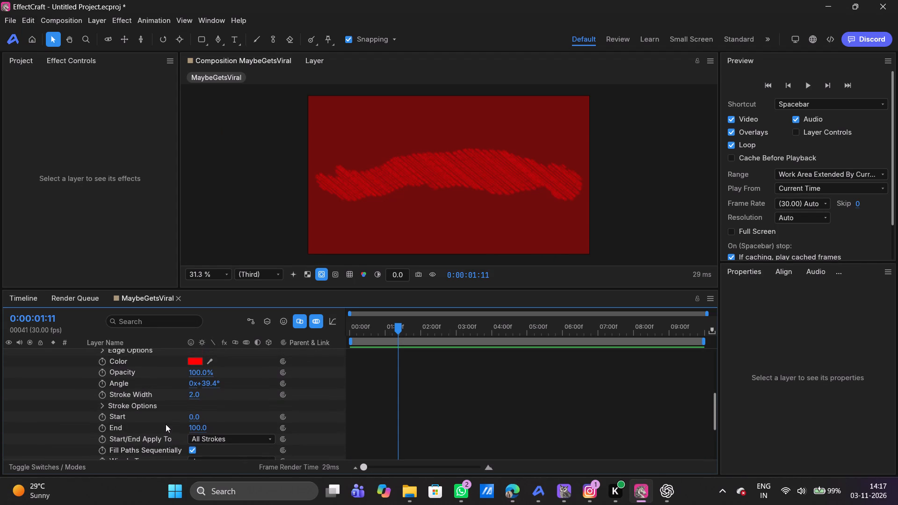
pyautogui.scroll(1, 166, 424)
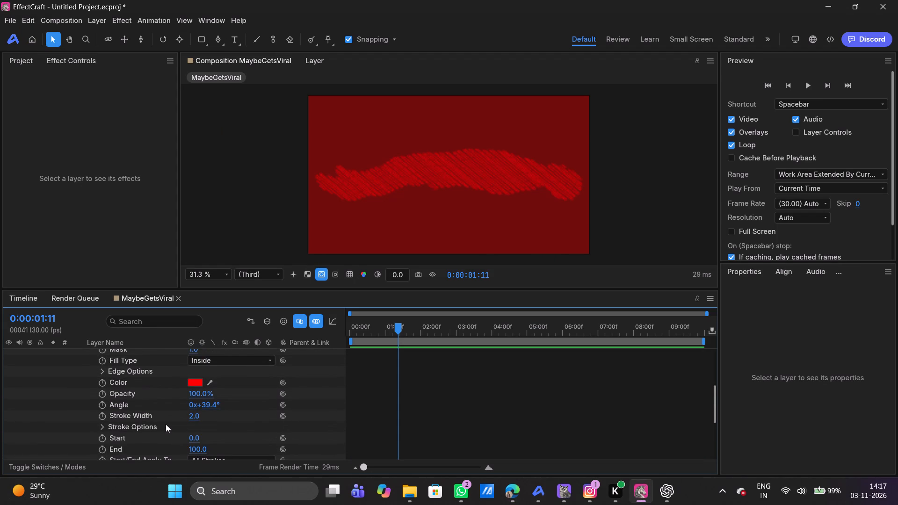
pyautogui.click(104, 426)
pyautogui.scroll(-1, 139, 423)
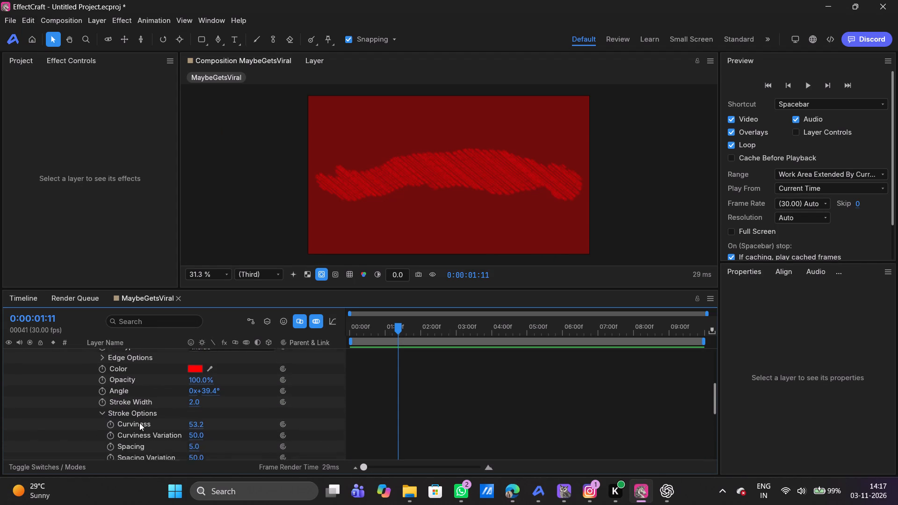
pyautogui.scroll(-1, 139, 423)
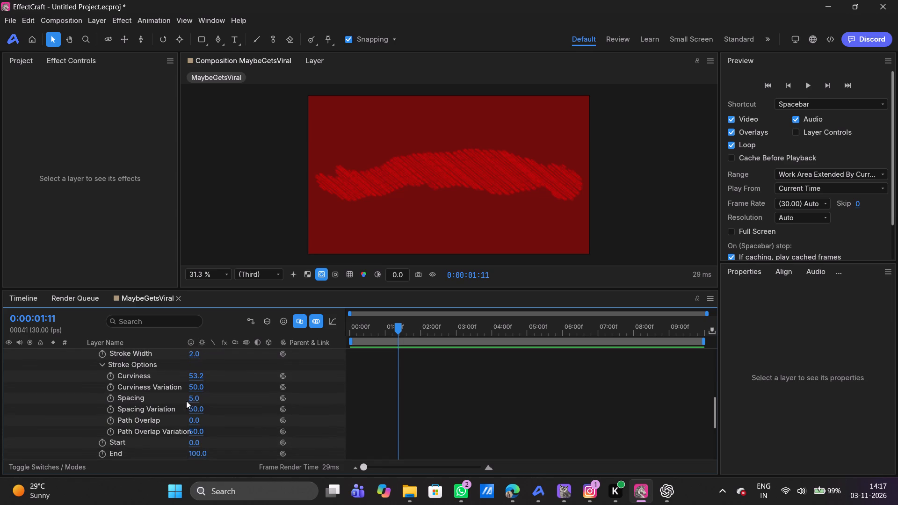
pyautogui.click(194, 399)
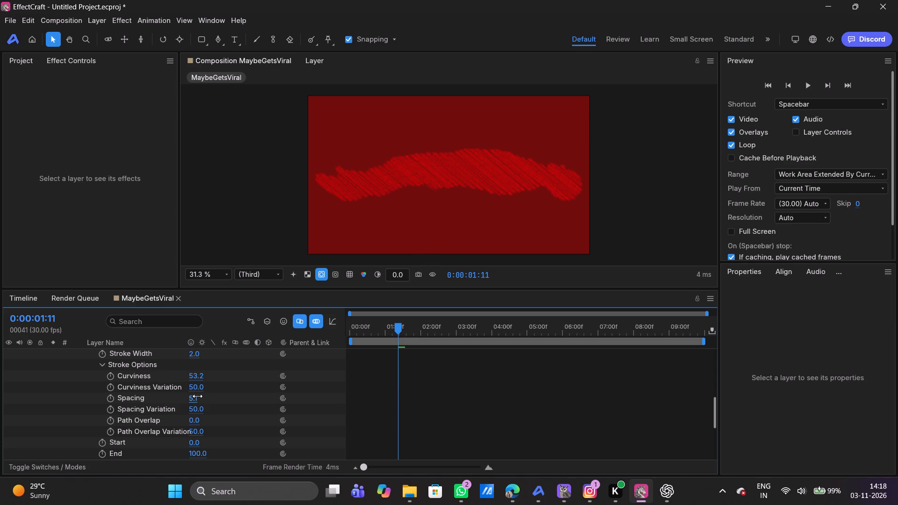
# Set the Scribble stroke's Curviness Variation to about 37.5 and its Curviness to 100.
pyautogui.scroll(-1, 142, 402)
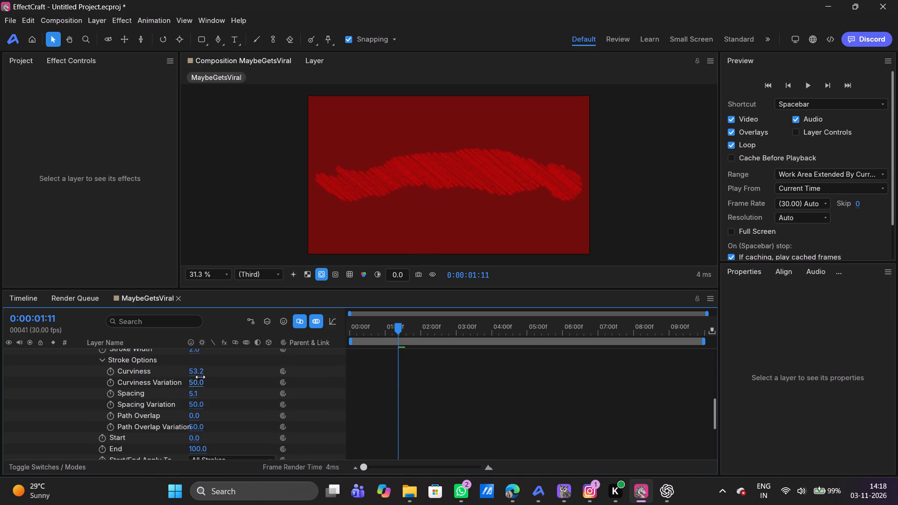
pyautogui.moveTo(201, 377); pyautogui.dragTo(189, 376)
pyautogui.moveTo(194, 379); pyautogui.dragTo(203, 383)
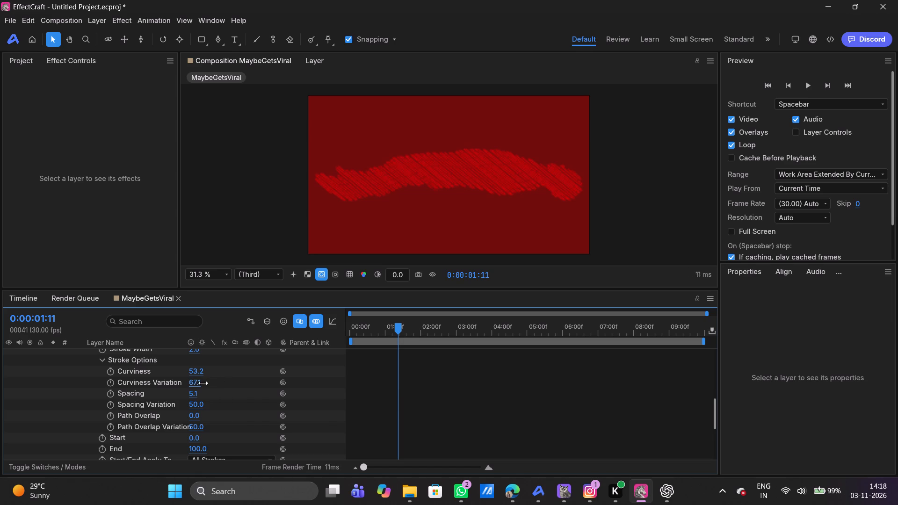
pyautogui.moveTo(203, 383); pyautogui.dragTo(174, 386)
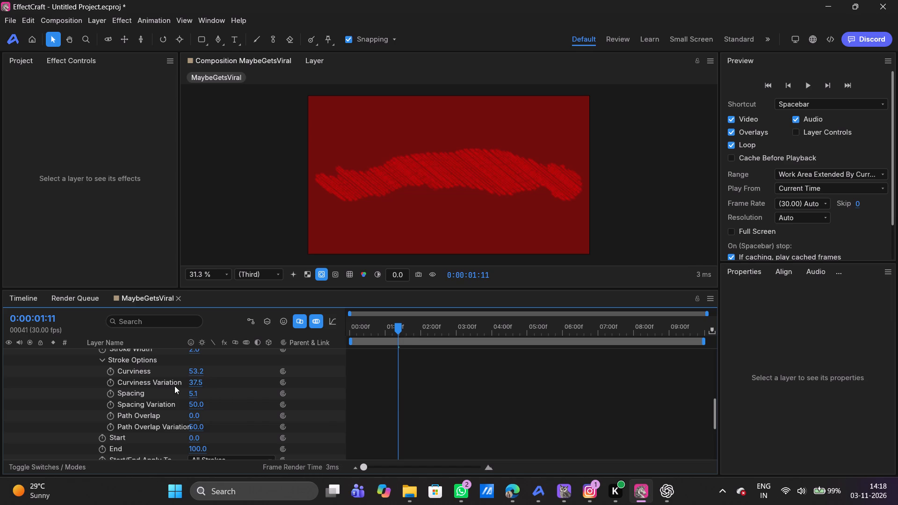
pyautogui.moveTo(199, 372); pyautogui.dragTo(231, 371)
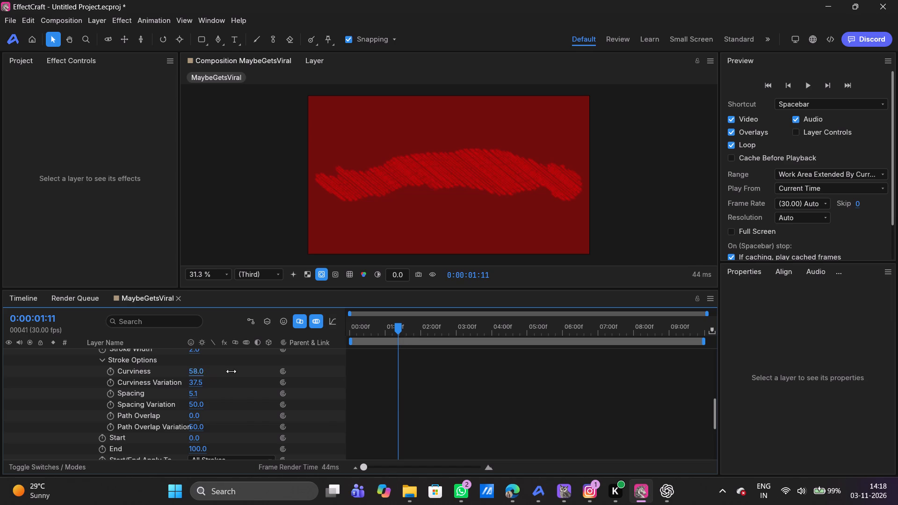
pyautogui.moveTo(231, 371); pyautogui.dragTo(447, 373)
# Try positive and negative Path Overlap values for the Scribble stroke and settle on about 8.8.
pyautogui.scroll(-1, 220, 404)
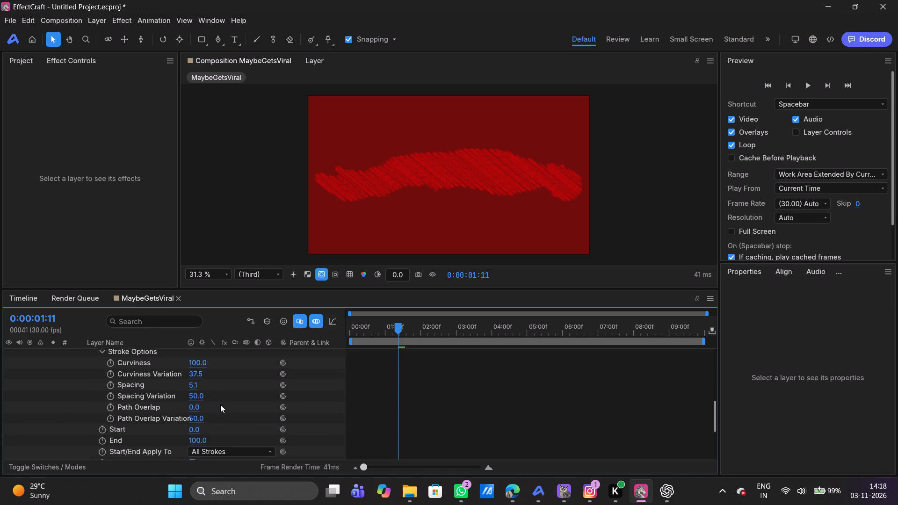
pyautogui.scroll(-1, 220, 404)
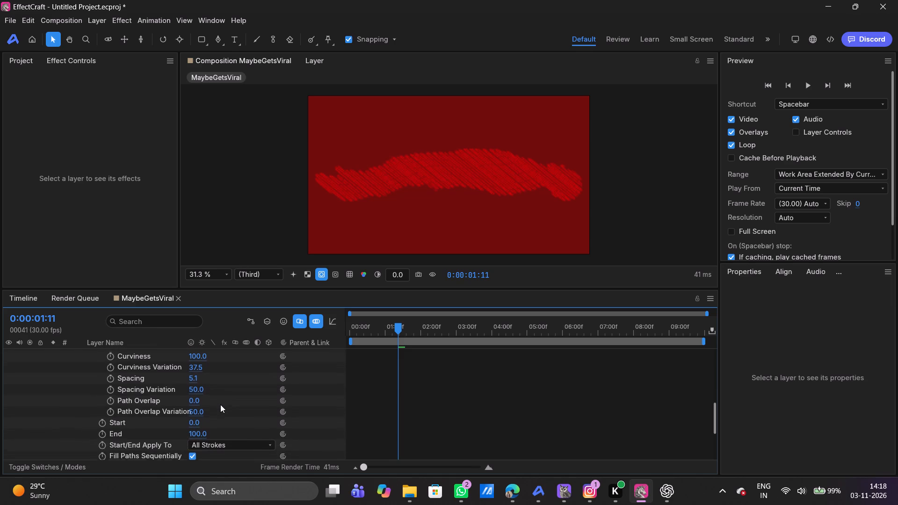
pyautogui.moveTo(192, 400); pyautogui.dragTo(215, 399)
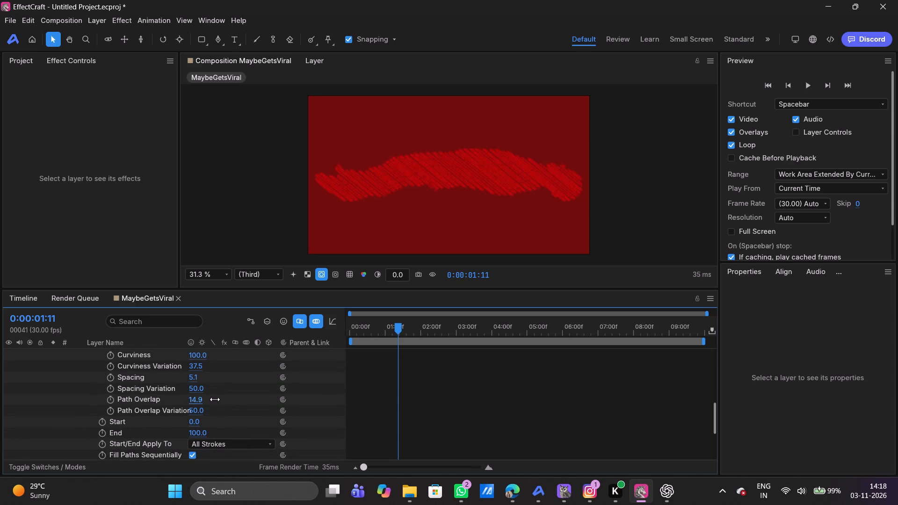
pyautogui.moveTo(215, 399); pyautogui.dragTo(187, 388)
pyautogui.moveTo(187, 388); pyautogui.dragTo(196, 394)
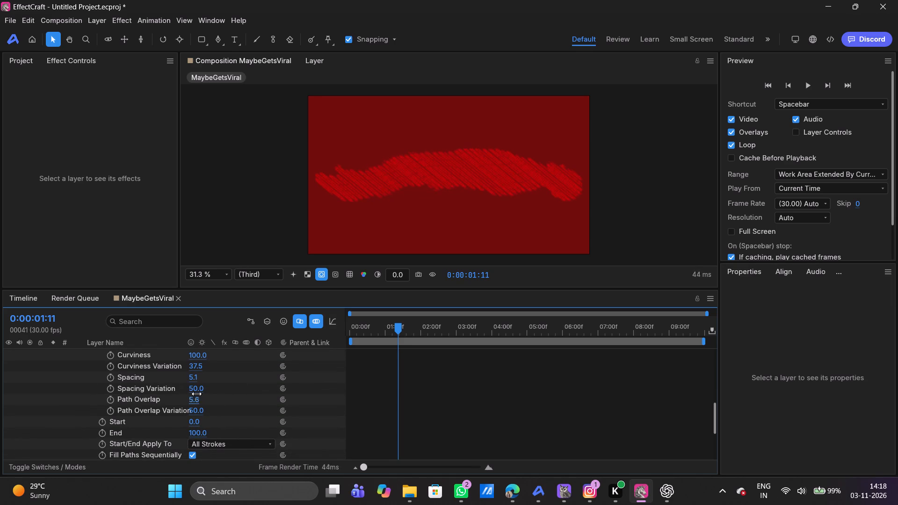
pyautogui.moveTo(196, 394); pyautogui.dragTo(191, 393)
pyautogui.moveTo(191, 393); pyautogui.dragTo(200, 394)
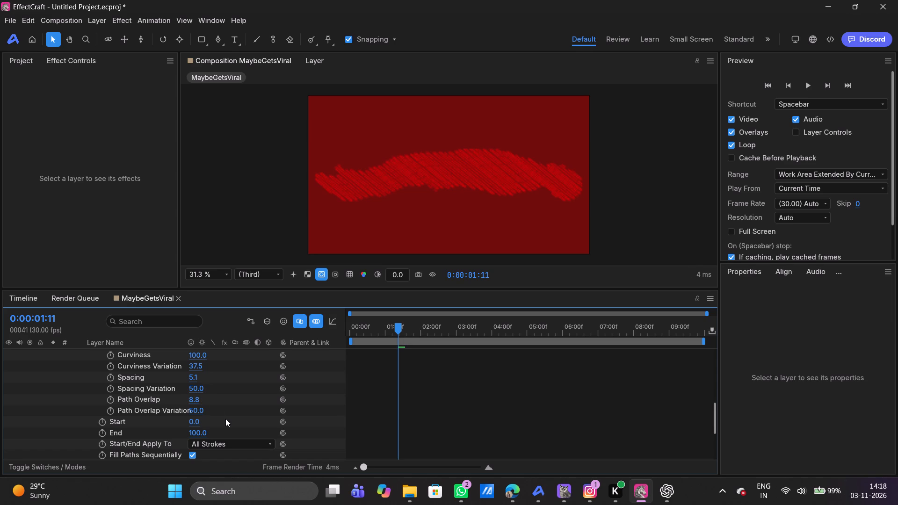
# Lower the Scribble effect's Random Seed to about 2.1.
pyautogui.scroll(-2, 225, 418)
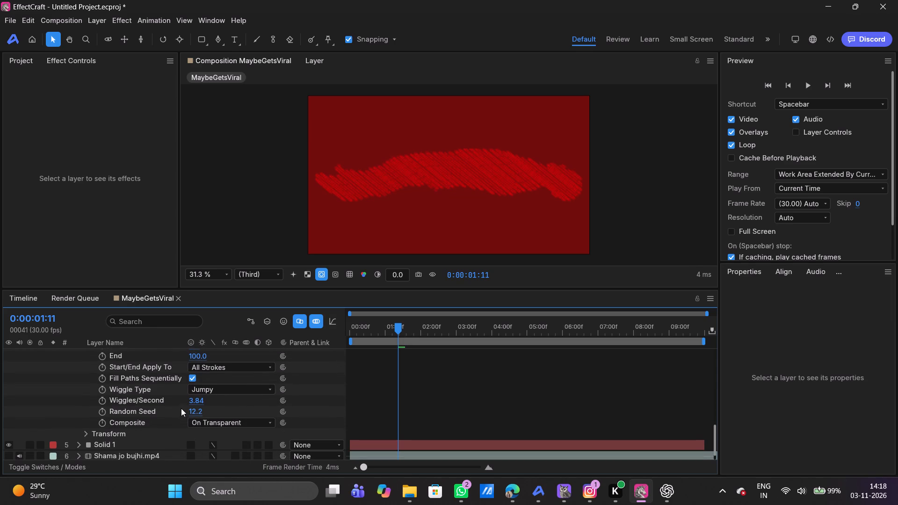
pyautogui.moveTo(198, 411); pyautogui.dragTo(186, 412)
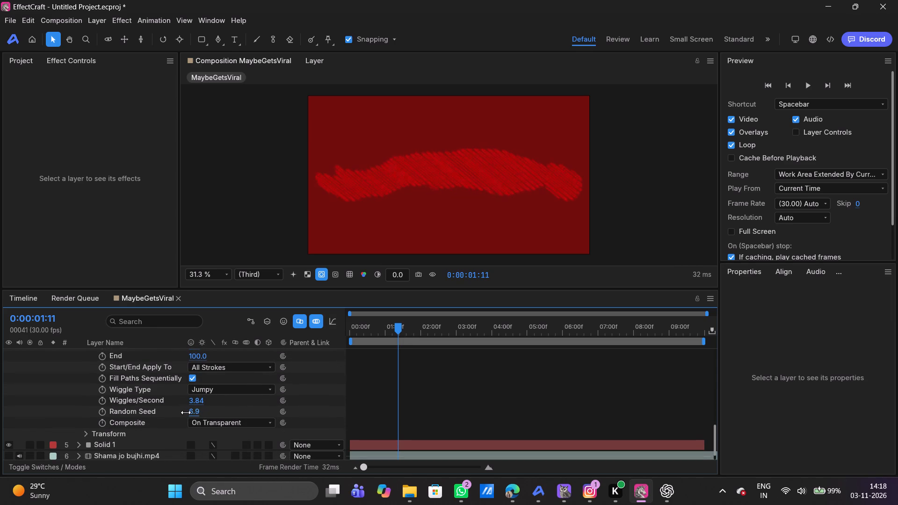
pyautogui.moveTo(186, 412); pyautogui.dragTo(178, 412)
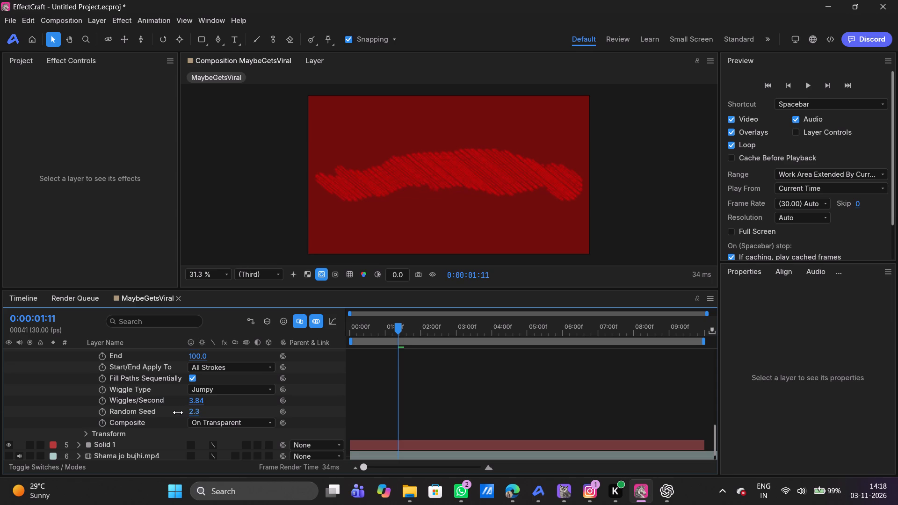
pyautogui.moveTo(178, 412); pyautogui.dragTo(177, 412)
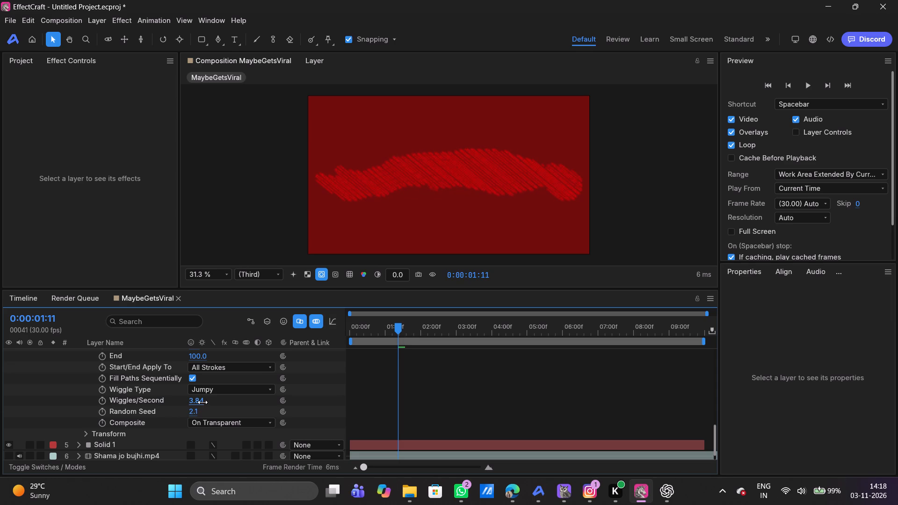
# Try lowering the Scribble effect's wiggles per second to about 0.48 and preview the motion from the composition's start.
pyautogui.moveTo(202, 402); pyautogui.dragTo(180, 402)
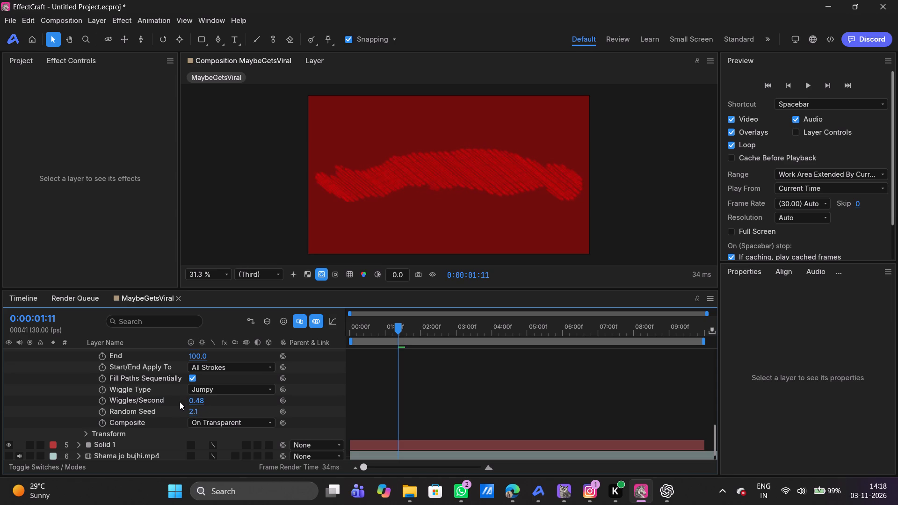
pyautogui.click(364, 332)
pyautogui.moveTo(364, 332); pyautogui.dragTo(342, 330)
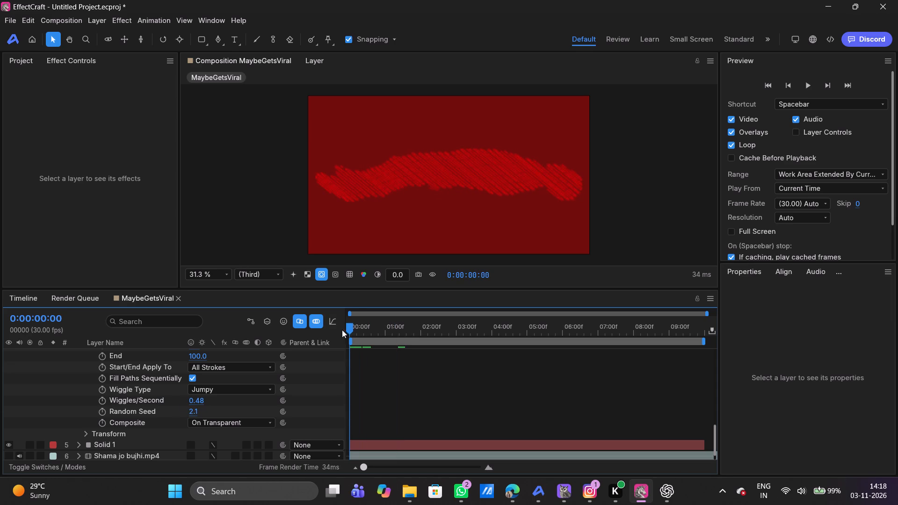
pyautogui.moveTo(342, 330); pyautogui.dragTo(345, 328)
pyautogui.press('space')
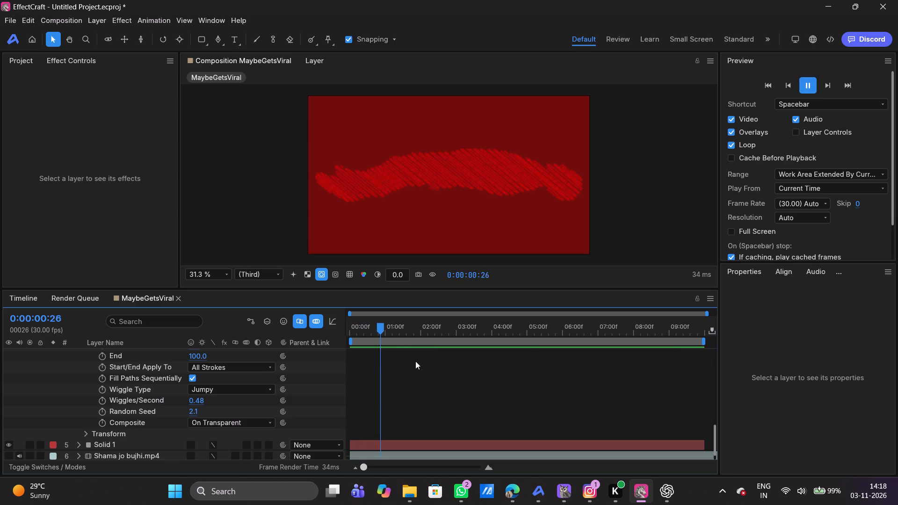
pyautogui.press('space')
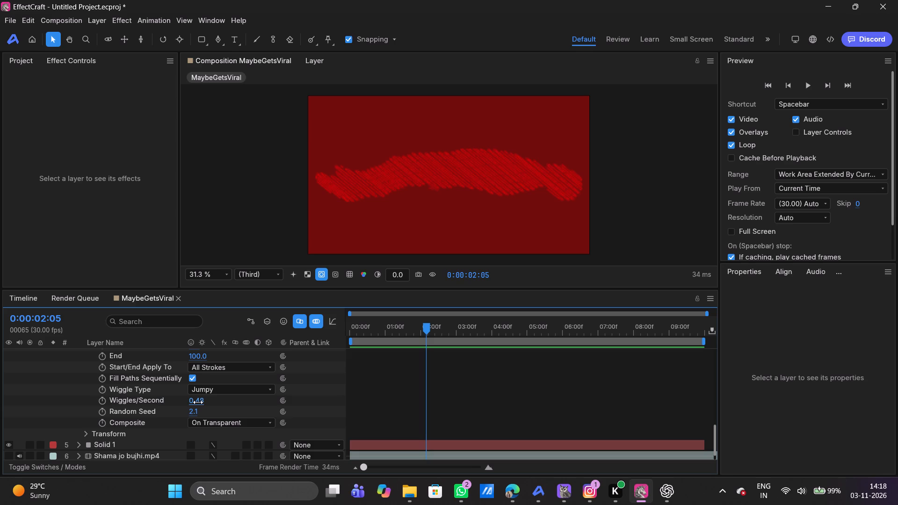
# Set the Scribble effect's wiggles per second to about 1.20.
pyautogui.moveTo(198, 402); pyautogui.dragTo(205, 404)
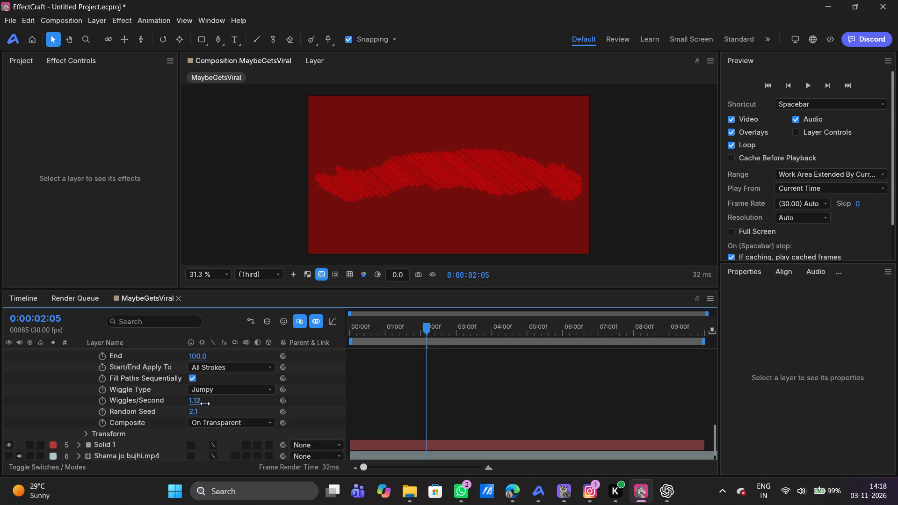
pyautogui.moveTo(205, 404); pyautogui.dragTo(205, 404)
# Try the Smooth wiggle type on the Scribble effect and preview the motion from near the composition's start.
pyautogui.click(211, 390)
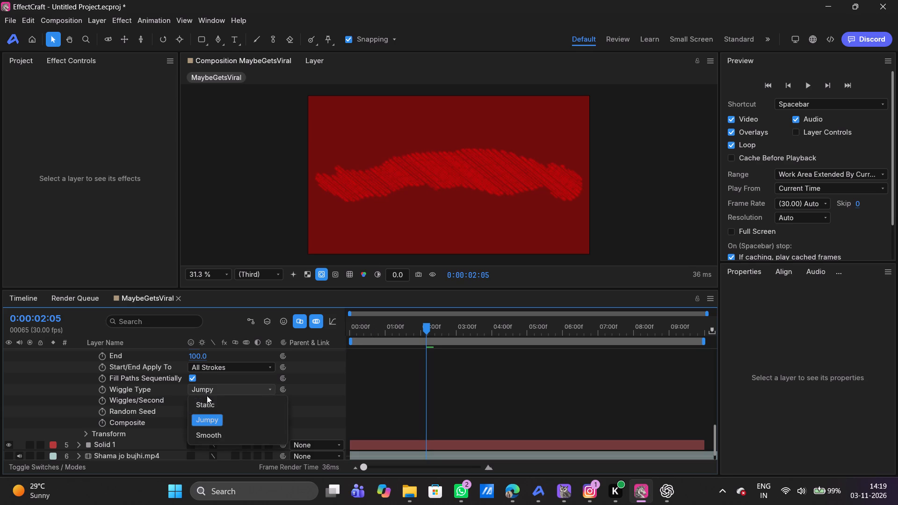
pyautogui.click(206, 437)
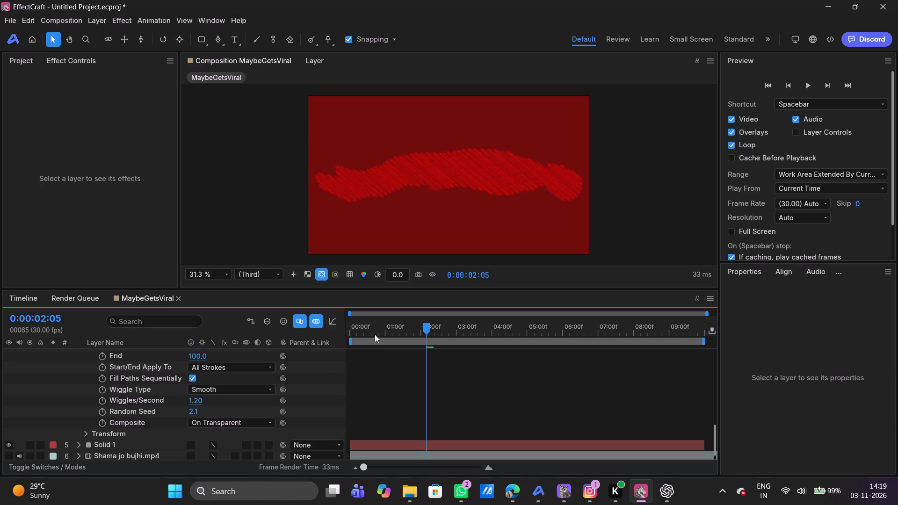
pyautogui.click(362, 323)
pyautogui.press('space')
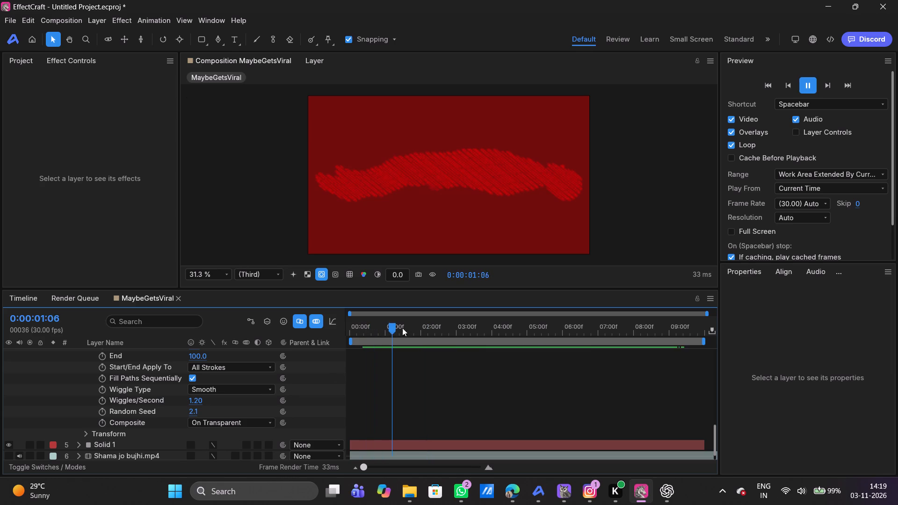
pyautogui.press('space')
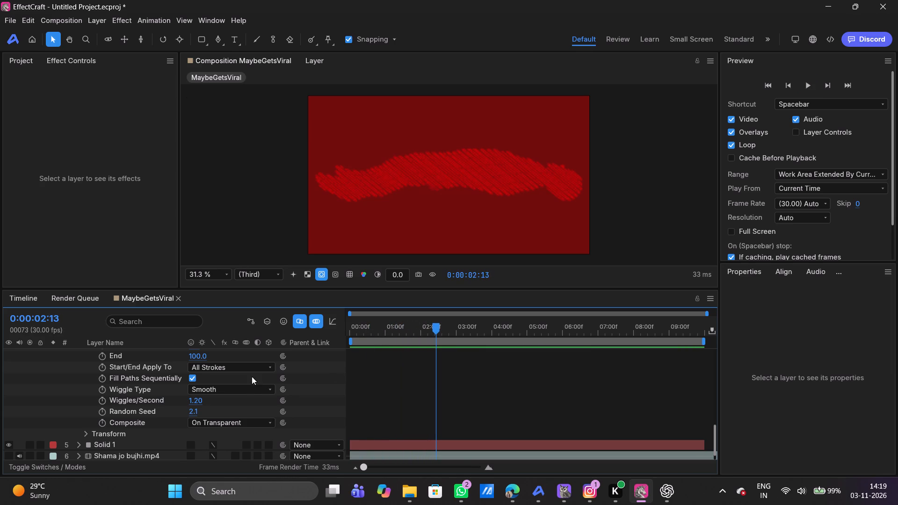
# Set the Scribble effect's wiggle type to Static and return the current time to the composition's first frame.
pyautogui.click(232, 389)
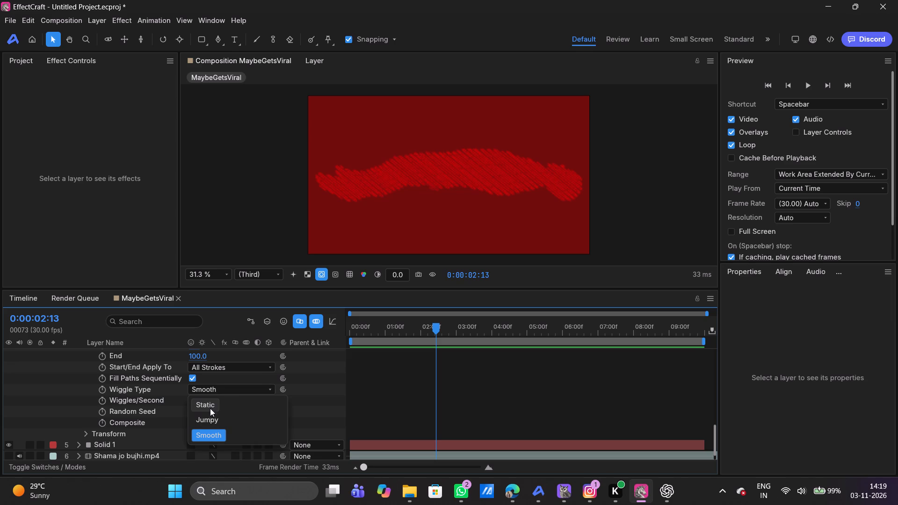
pyautogui.click(209, 407)
pyautogui.moveTo(370, 331); pyautogui.dragTo(353, 332)
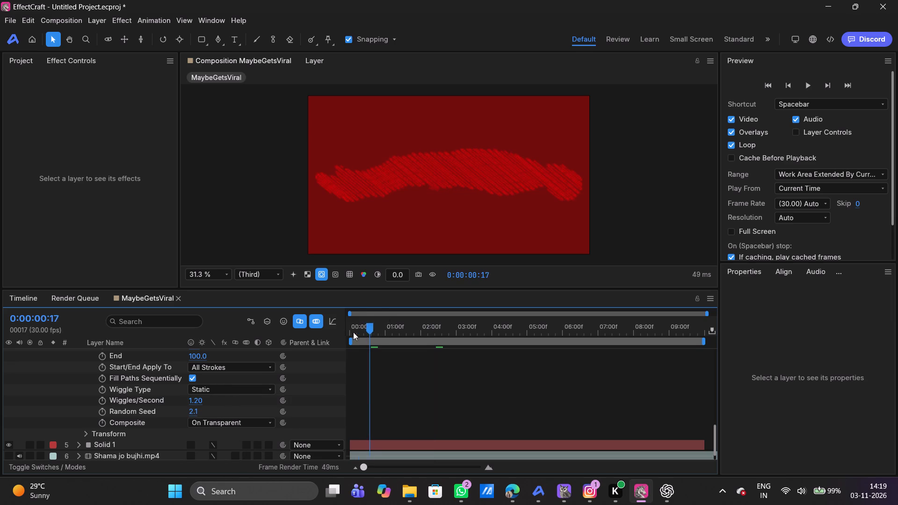
pyautogui.moveTo(353, 332); pyautogui.dragTo(313, 333)
# Set the Scribble effect's wiggle type to Jumpy, preview the motion from the composition's start, and return to the first frame.
pyautogui.click(212, 390)
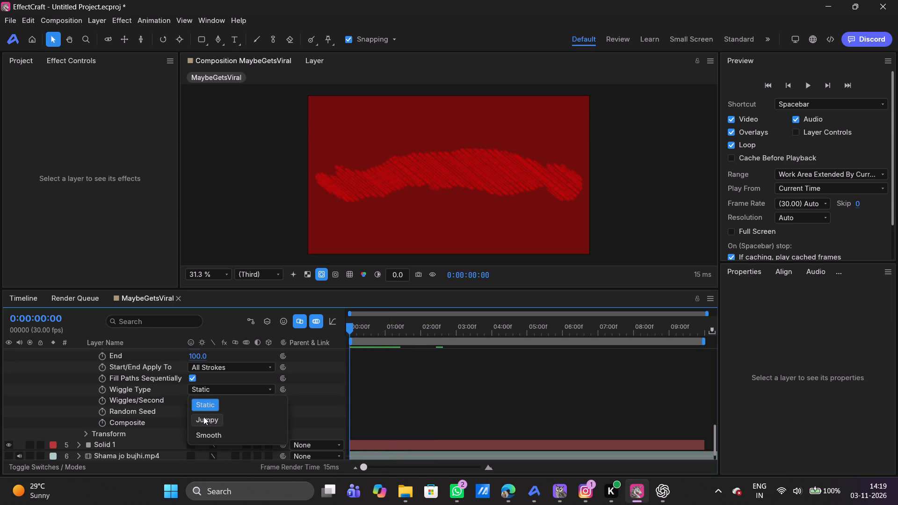
pyautogui.click(203, 418)
pyautogui.scroll(1, 167, 406)
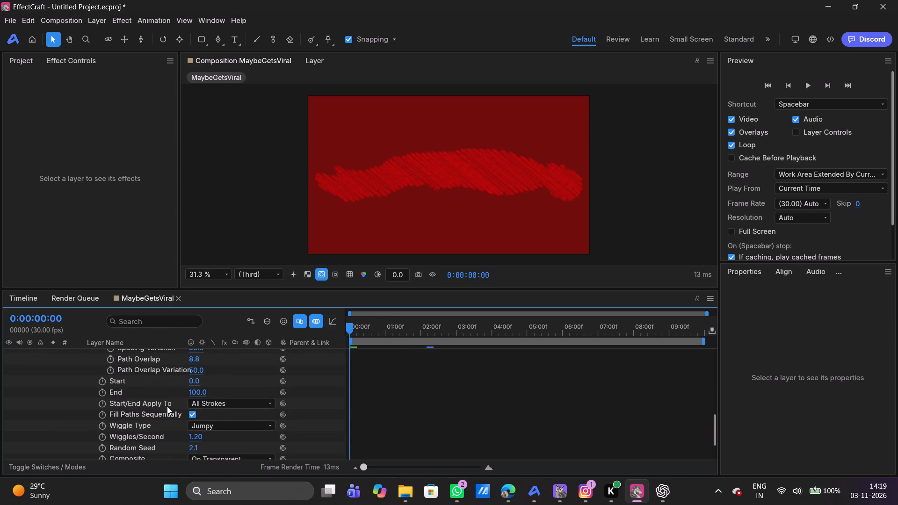
pyautogui.scroll(3, 167, 406)
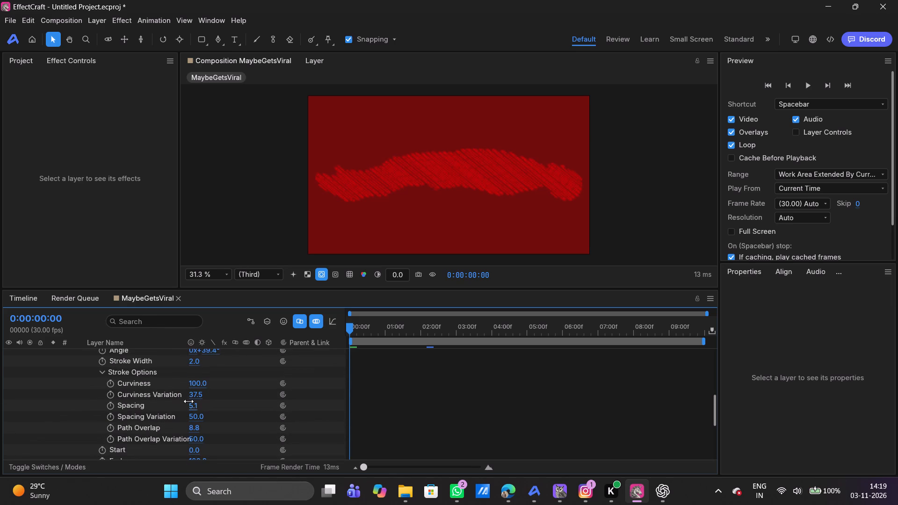
pyautogui.scroll(2, 188, 401)
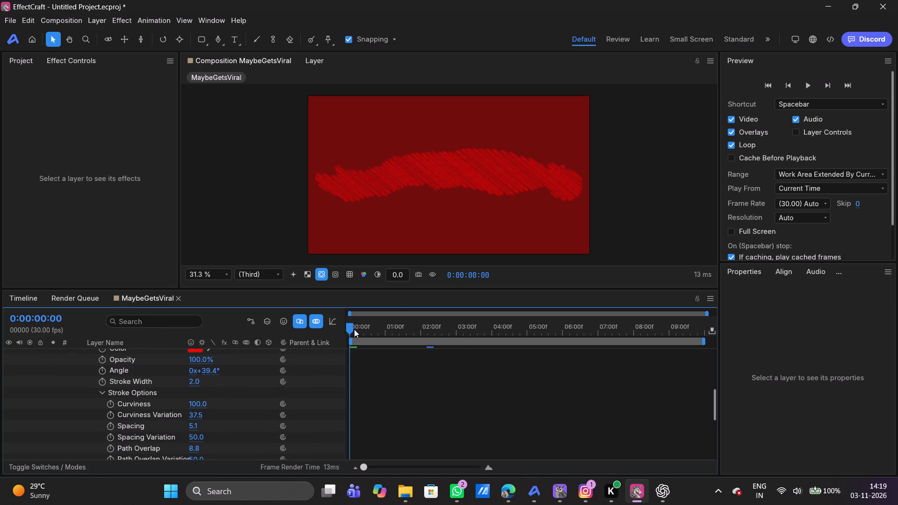
pyautogui.scroll(2, 381, 375)
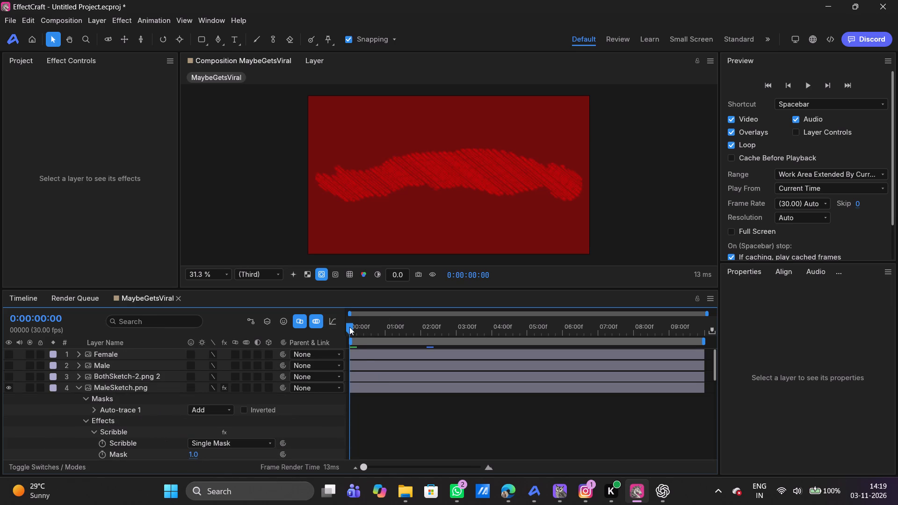
pyautogui.moveTo(349, 327); pyautogui.dragTo(377, 325)
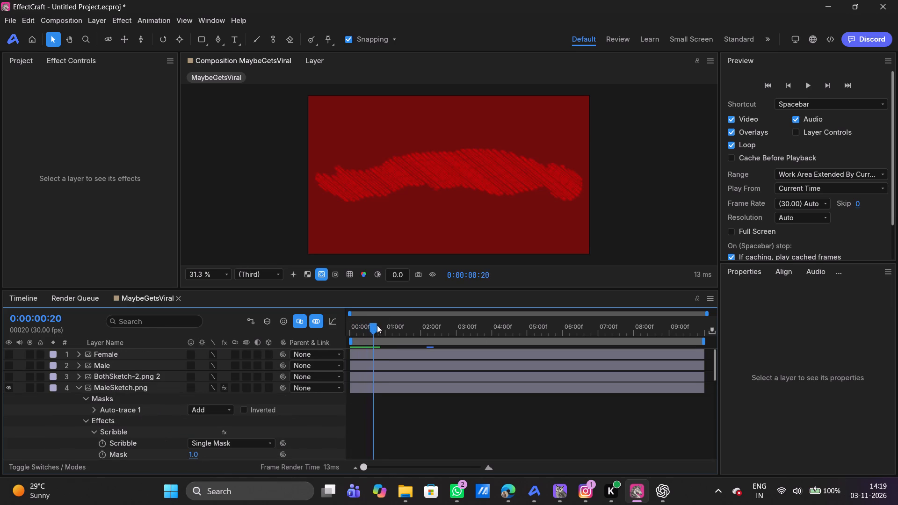
pyautogui.moveTo(377, 325); pyautogui.dragTo(371, 332)
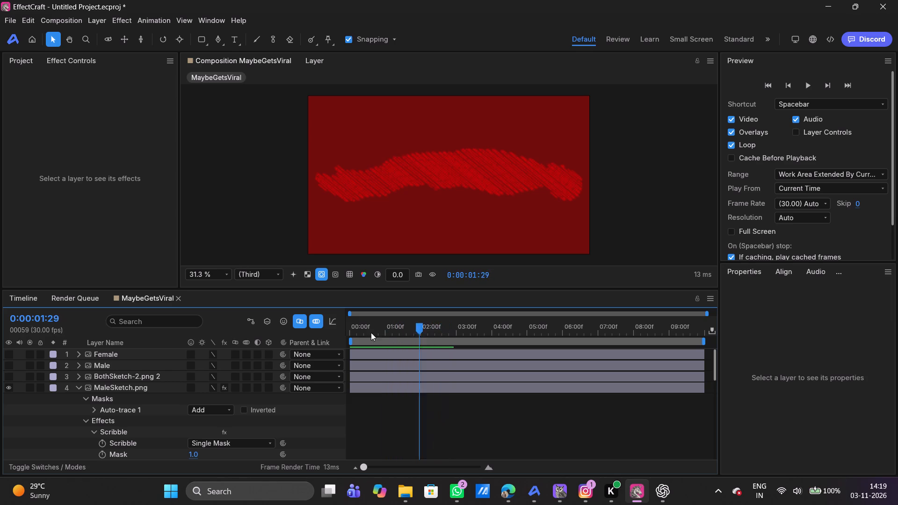
pyautogui.moveTo(371, 332); pyautogui.dragTo(290, 339)
# Collapse the MaleSketch.png layer and delete the Female, Male and BothSketch-2.png 2 layers from the composition.
pyautogui.click(77, 386)
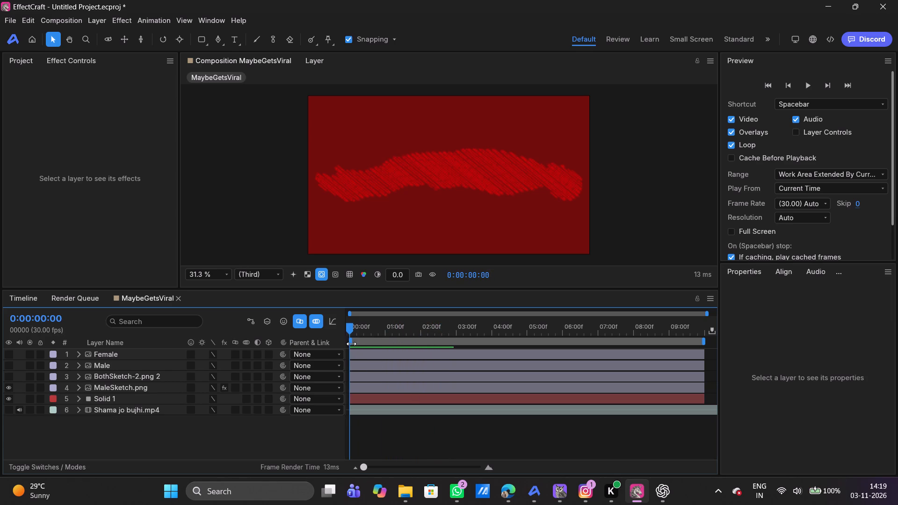
pyautogui.click(362, 388)
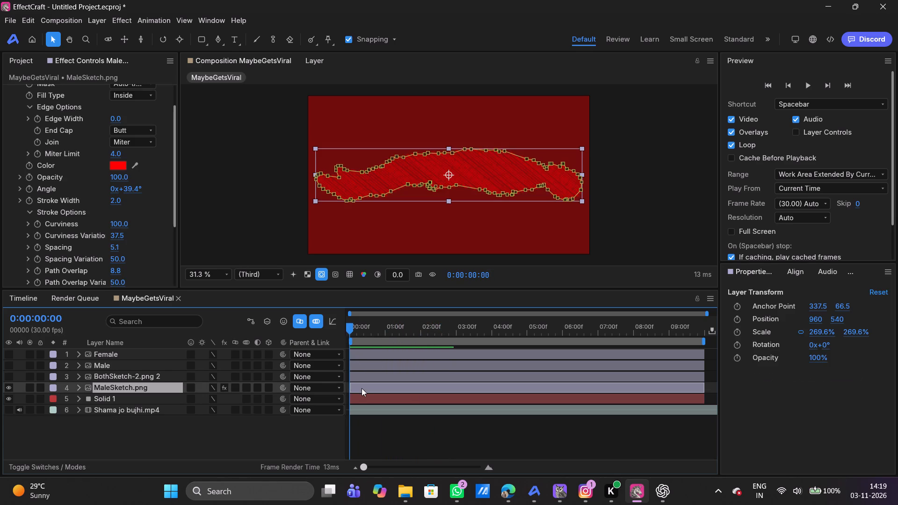
pyautogui.moveTo(350, 326); pyautogui.dragTo(328, 331)
pyautogui.moveTo(328, 331); pyautogui.dragTo(318, 331)
pyautogui.click(357, 378)
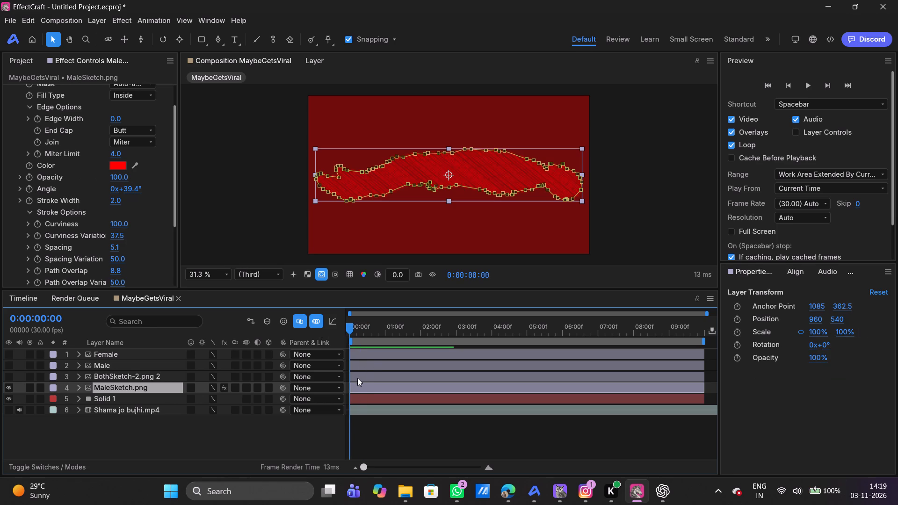
pyautogui.click(369, 385)
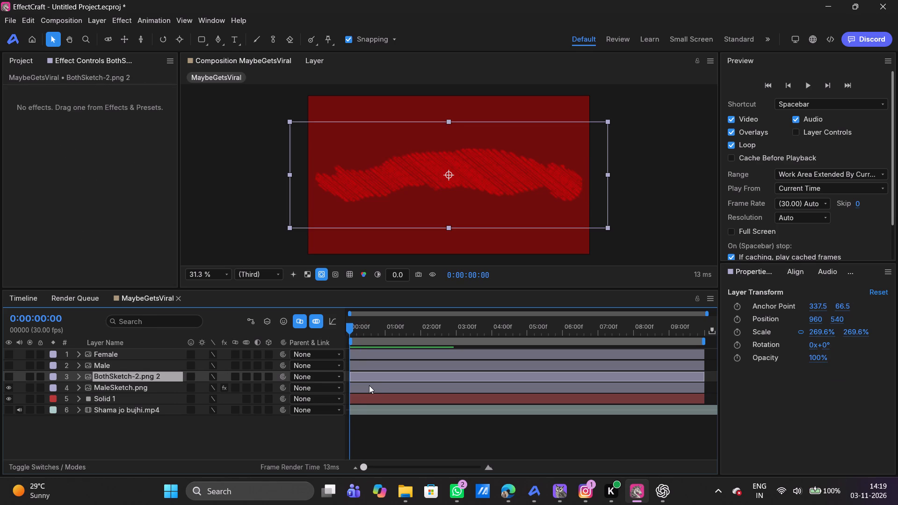
pyautogui.click(110, 379)
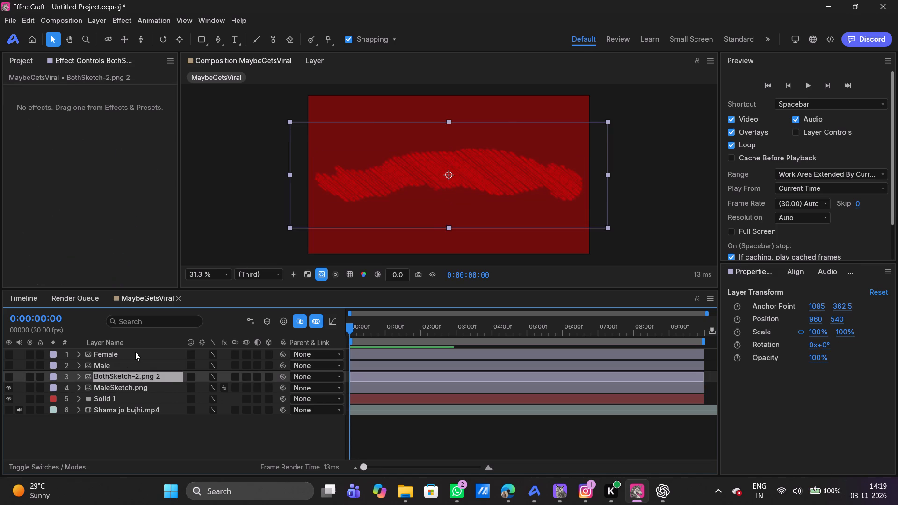
pyautogui.keyDown('shift'); pyautogui.click(135, 352); pyautogui.keyUp('shift')
pyautogui.press('Delete')
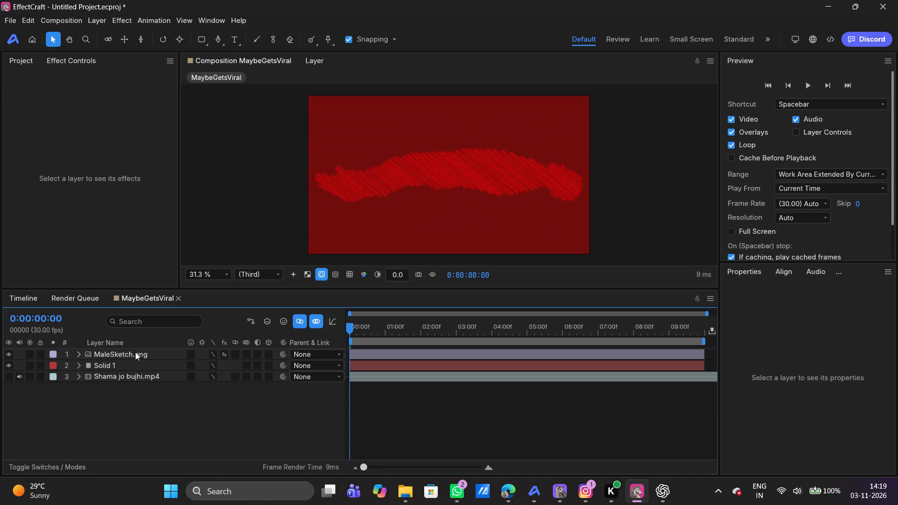
# Select the MaleSketch.png layer and expand it in the timeline to reach its Scribble effect properties.
pyautogui.click(123, 352)
pyautogui.click(444, 413)
pyautogui.click(366, 351)
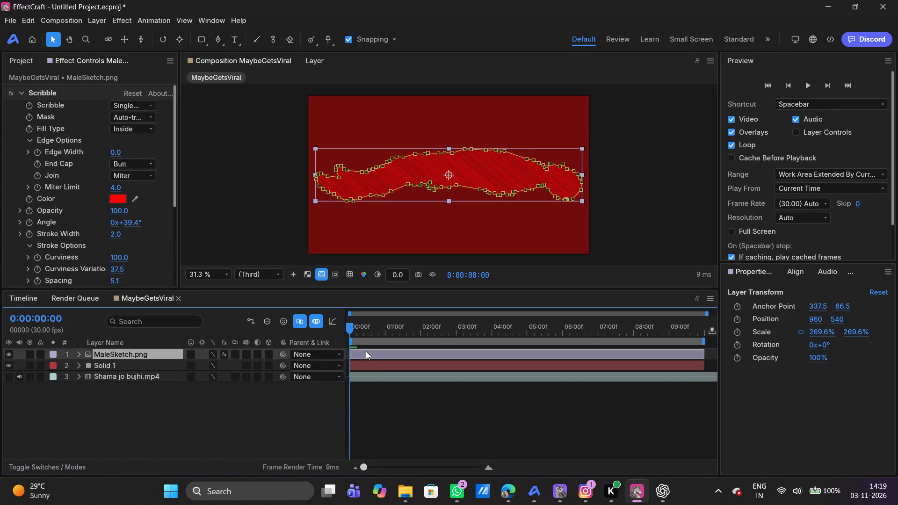
pyautogui.click(378, 420)
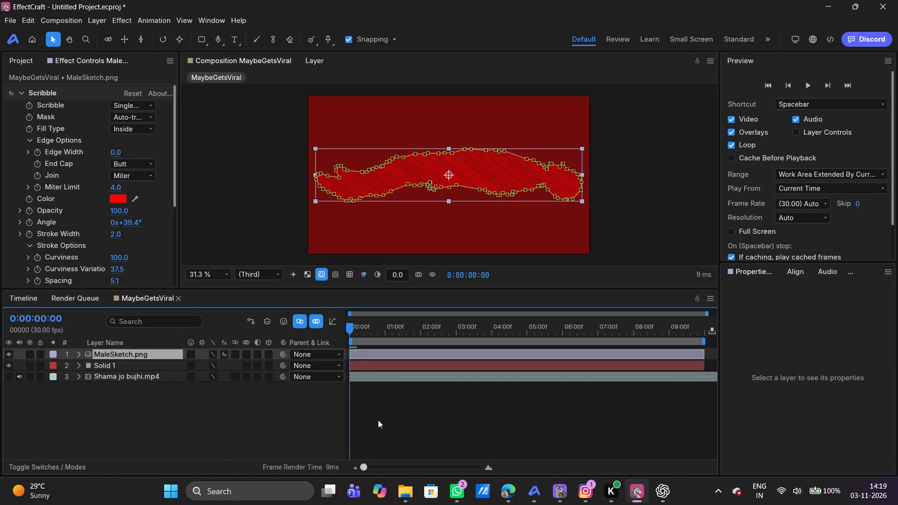
pyautogui.click(376, 356)
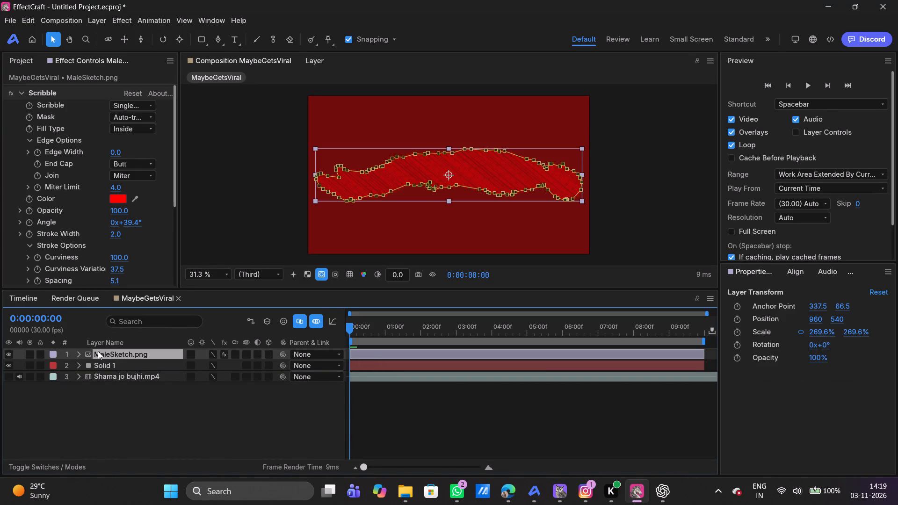
pyautogui.click(78, 355)
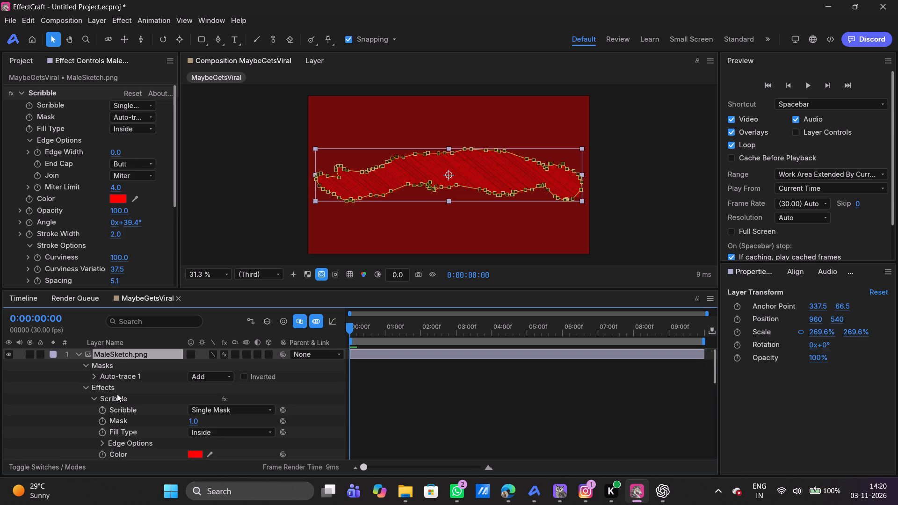
pyautogui.scroll(-1, 117, 394)
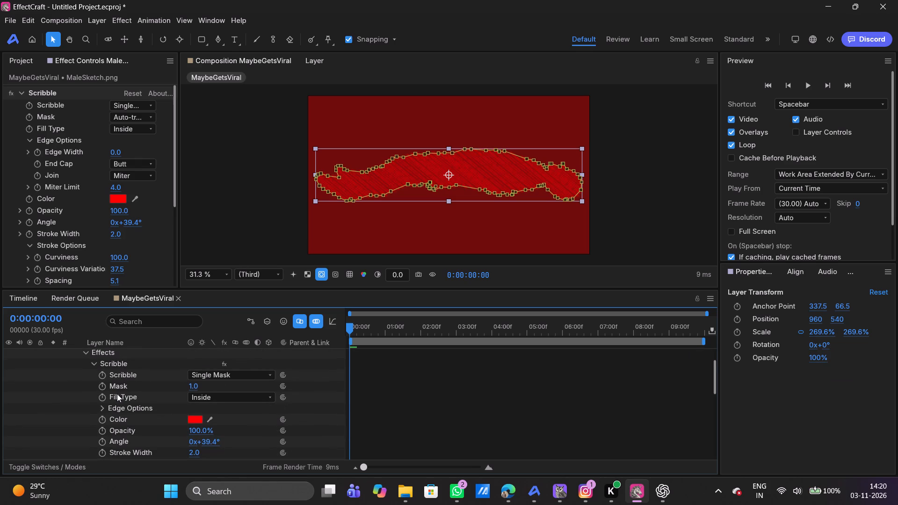
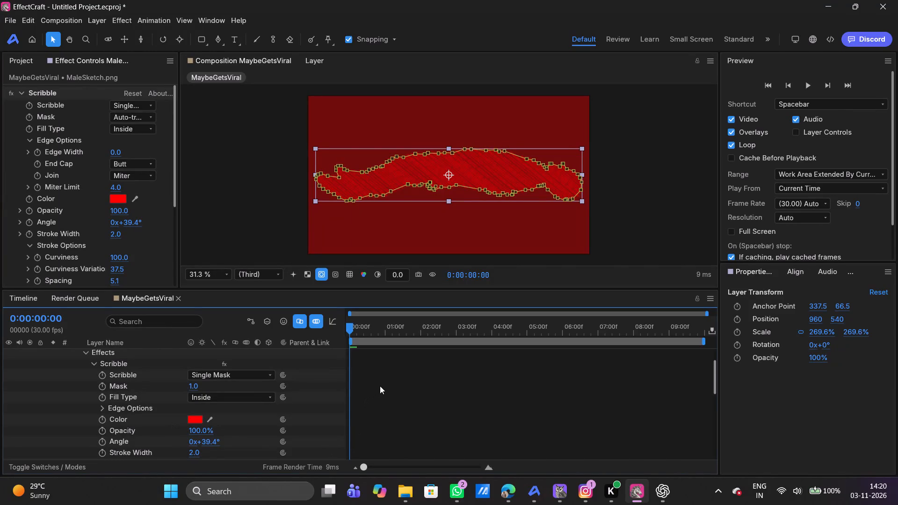
# Turn off Fill Paths Sequentially in the MaleSketch.png layer's Scribble effect.
pyautogui.scroll(-1, 39, 246)
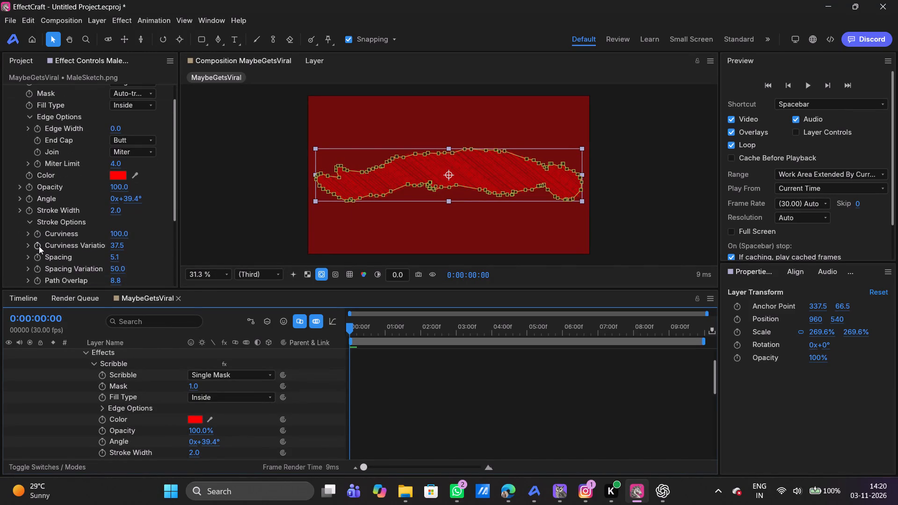
pyautogui.scroll(-3, 39, 246)
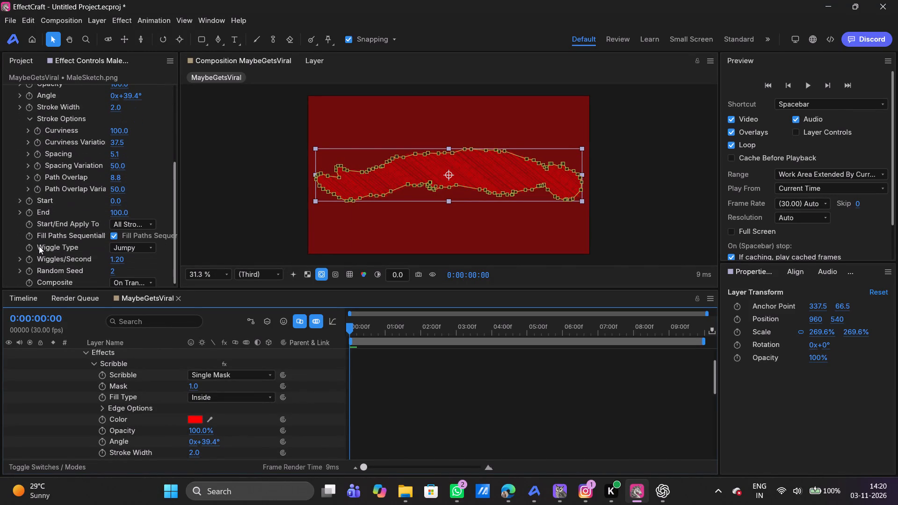
pyautogui.click(133, 223)
pyautogui.click(133, 223)
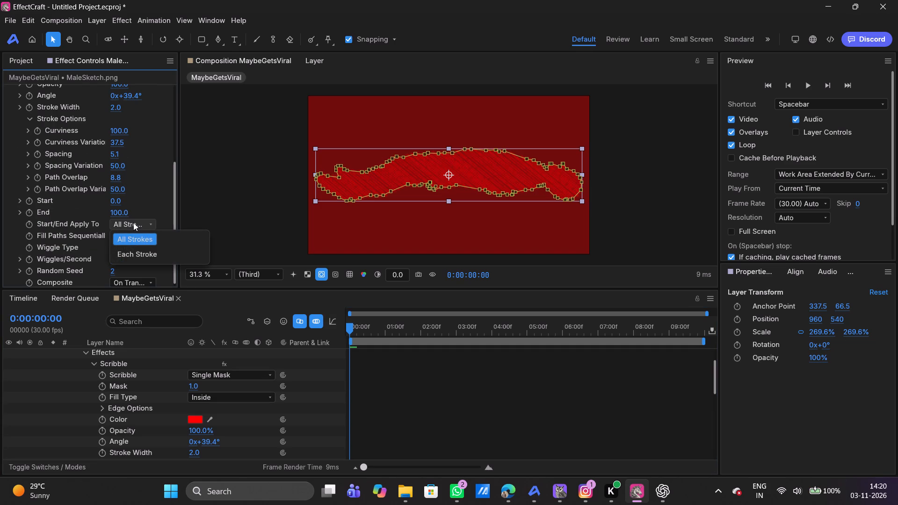
pyautogui.click(85, 225)
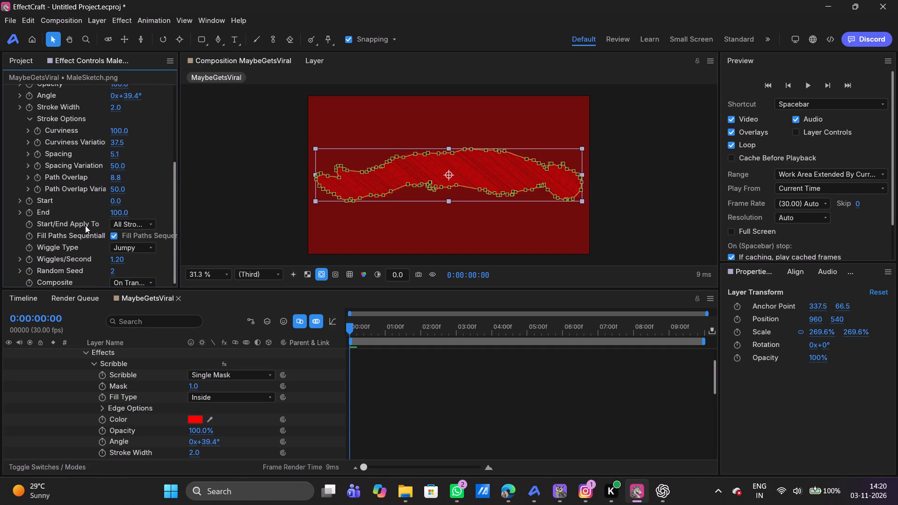
pyautogui.click(112, 234)
pyautogui.click(112, 234)
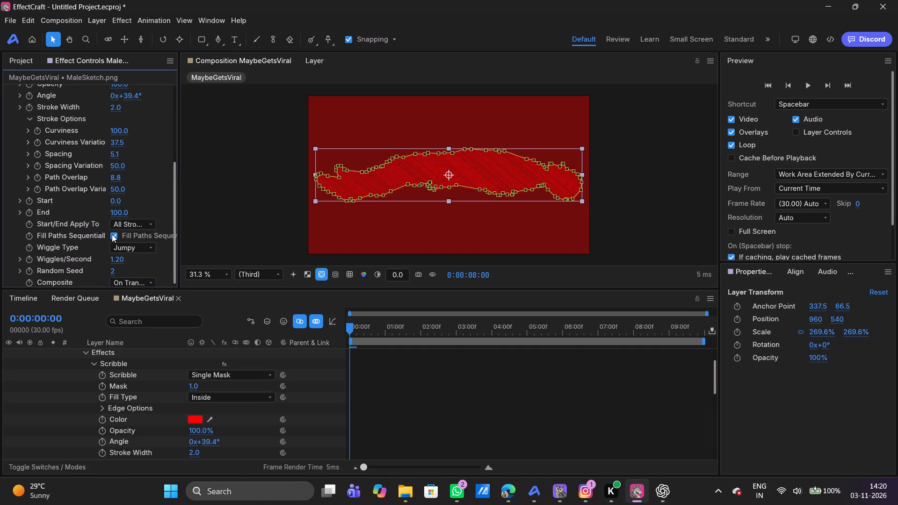
pyautogui.click(112, 234)
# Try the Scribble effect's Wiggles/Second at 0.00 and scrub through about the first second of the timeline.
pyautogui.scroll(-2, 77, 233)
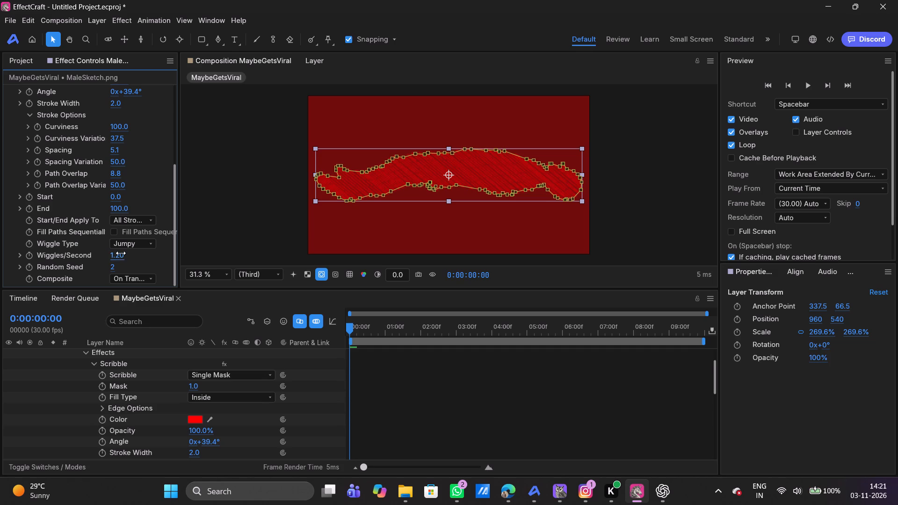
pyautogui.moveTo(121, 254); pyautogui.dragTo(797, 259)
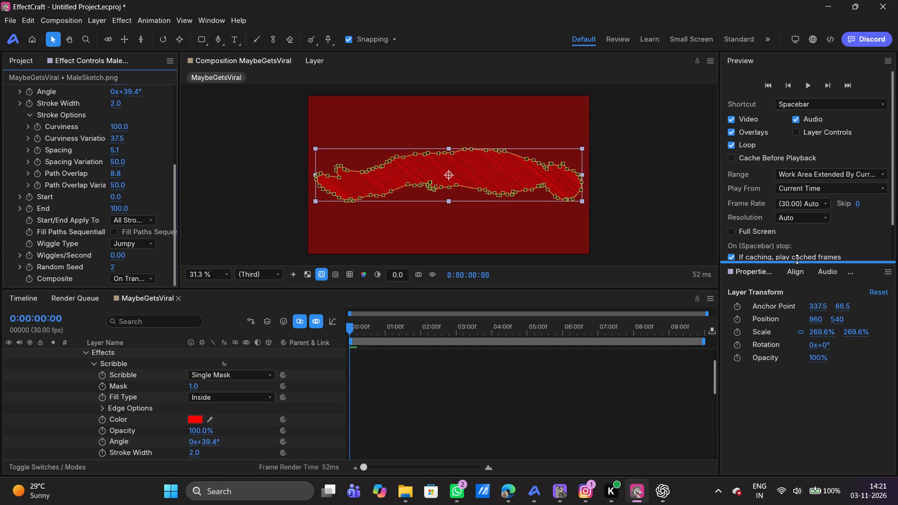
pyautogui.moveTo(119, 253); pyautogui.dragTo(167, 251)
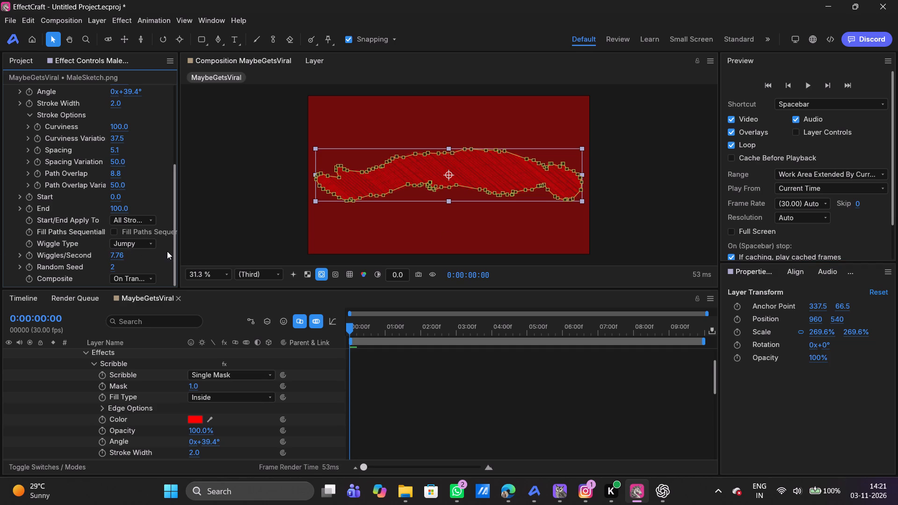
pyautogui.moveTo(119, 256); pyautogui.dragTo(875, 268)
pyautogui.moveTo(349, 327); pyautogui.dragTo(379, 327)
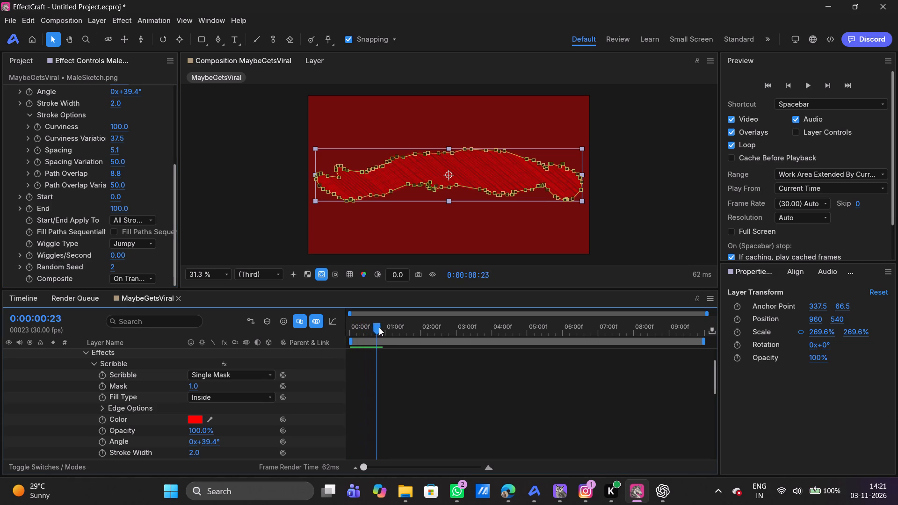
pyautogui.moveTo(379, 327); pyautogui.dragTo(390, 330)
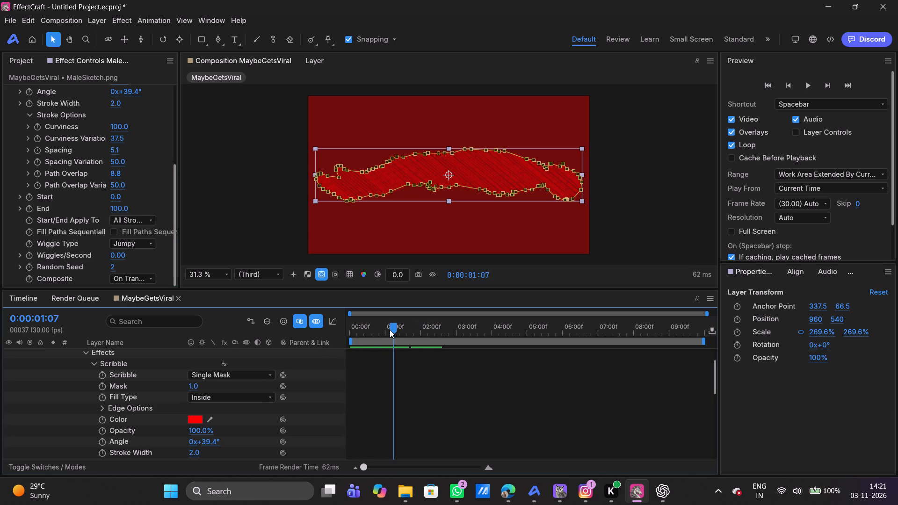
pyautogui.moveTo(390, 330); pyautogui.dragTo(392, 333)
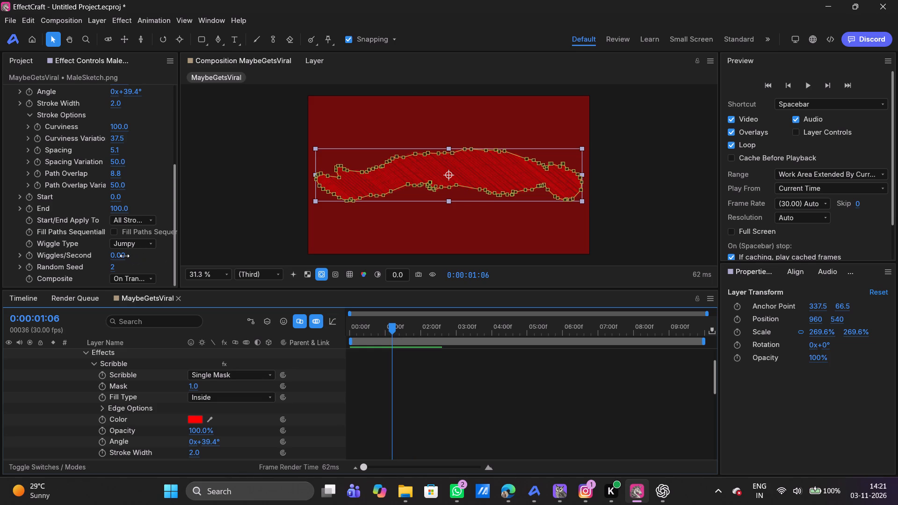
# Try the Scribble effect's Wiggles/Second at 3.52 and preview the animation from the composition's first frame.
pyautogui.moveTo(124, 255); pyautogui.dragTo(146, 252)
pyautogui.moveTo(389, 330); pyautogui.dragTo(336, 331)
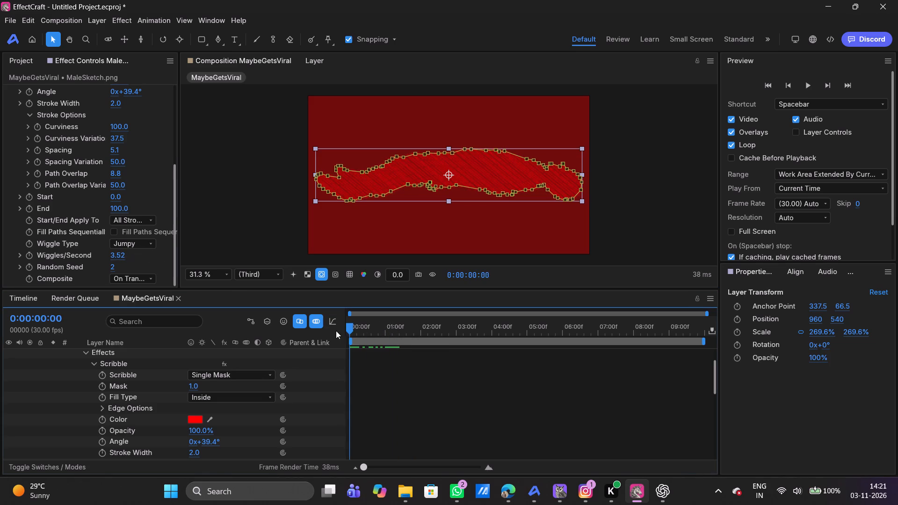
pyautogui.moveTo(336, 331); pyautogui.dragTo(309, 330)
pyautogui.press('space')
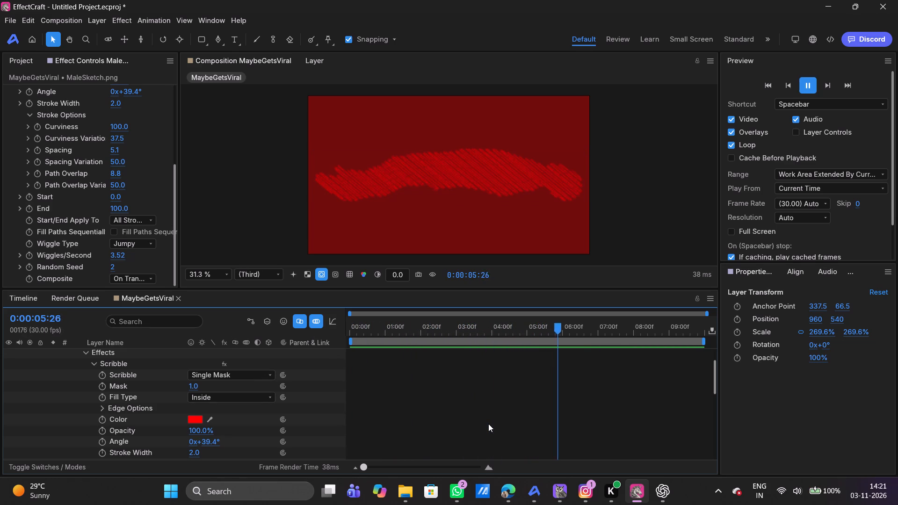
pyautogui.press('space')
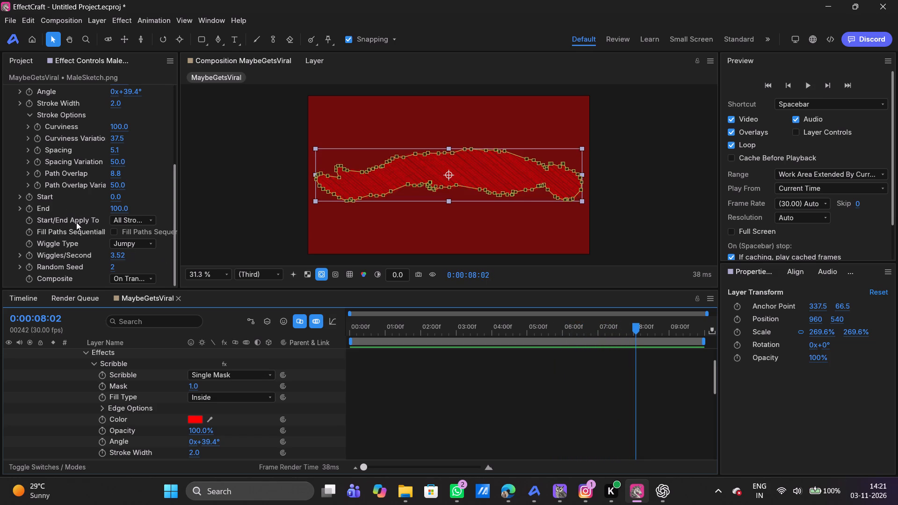
# Set the Scribble effect's Wiggles/Second to 1 and start keyframing it at the composition's first frame.
pyautogui.doubleClick(123, 259)
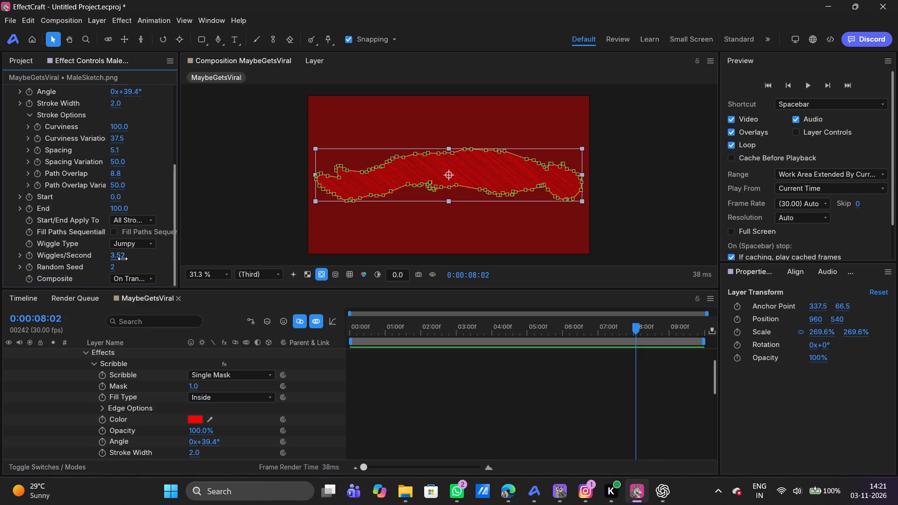
pyautogui.press('BackSpace')
pyautogui.press('BackSpace')
pyautogui.press('BackSpace')
pyautogui.press('BackSpace')
pyautogui.press('BackSpace')
pyautogui.press('1')
pyautogui.press('Return')
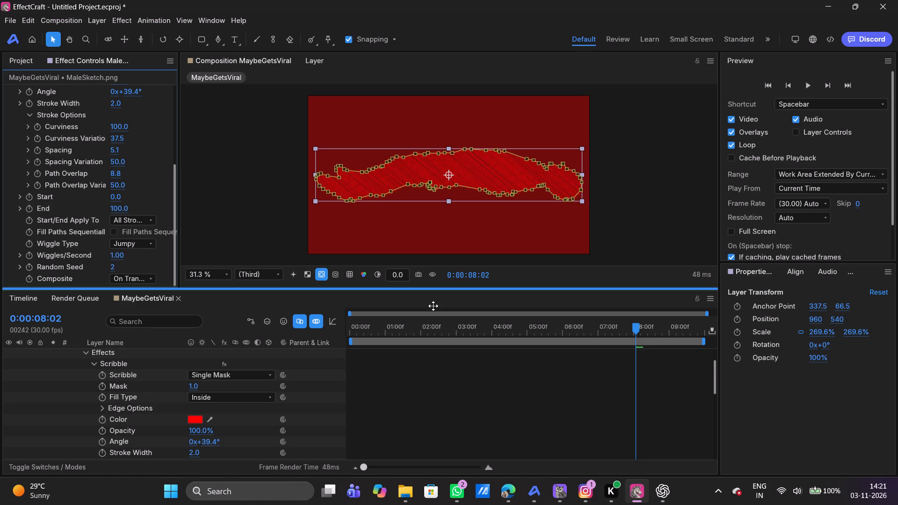
pyautogui.click(395, 327)
pyautogui.moveTo(395, 327); pyautogui.dragTo(296, 328)
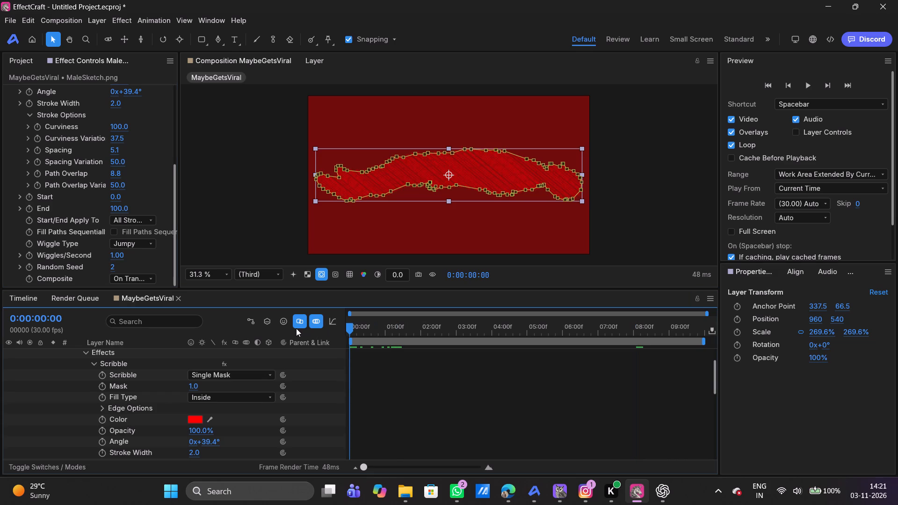
pyautogui.scroll(2, 443, 397)
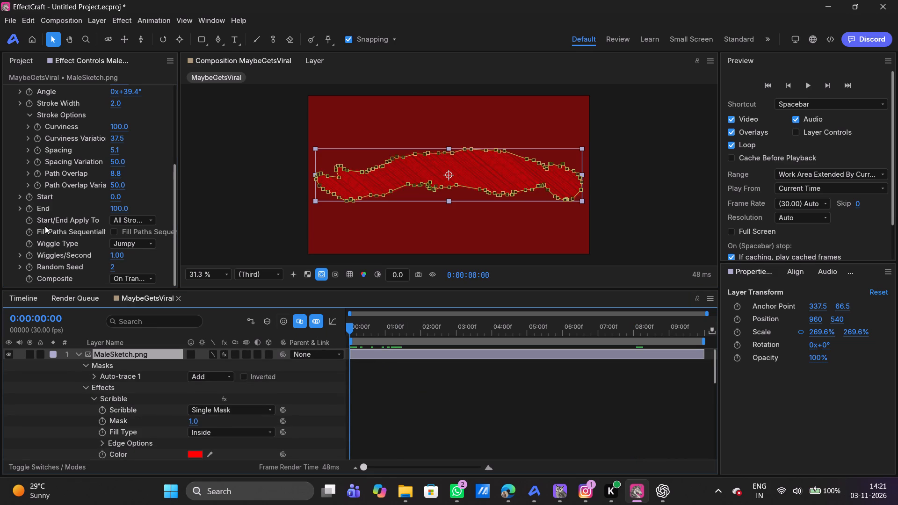
pyautogui.click(28, 255)
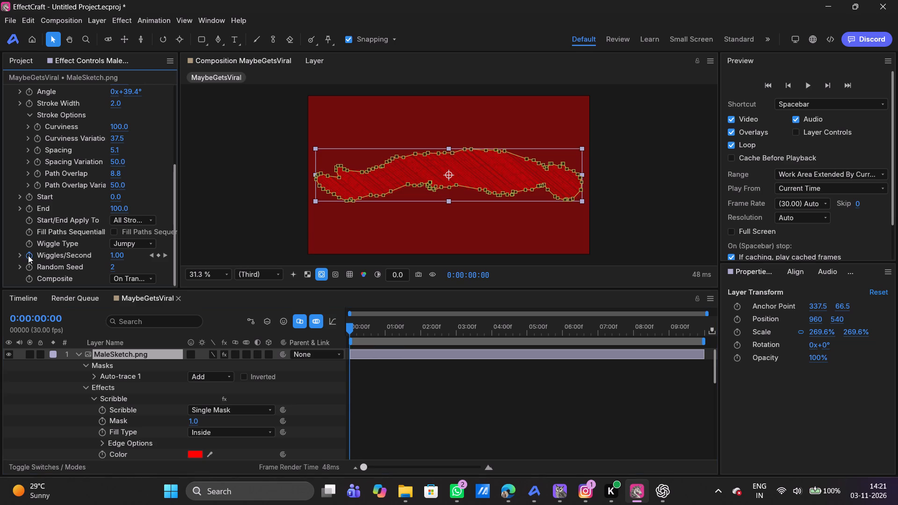
# Move the current time to 0:00:08:23 and add a Wiggles/Second keyframe of 20.28.
pyautogui.moveTo(351, 328); pyautogui.dragTo(660, 337)
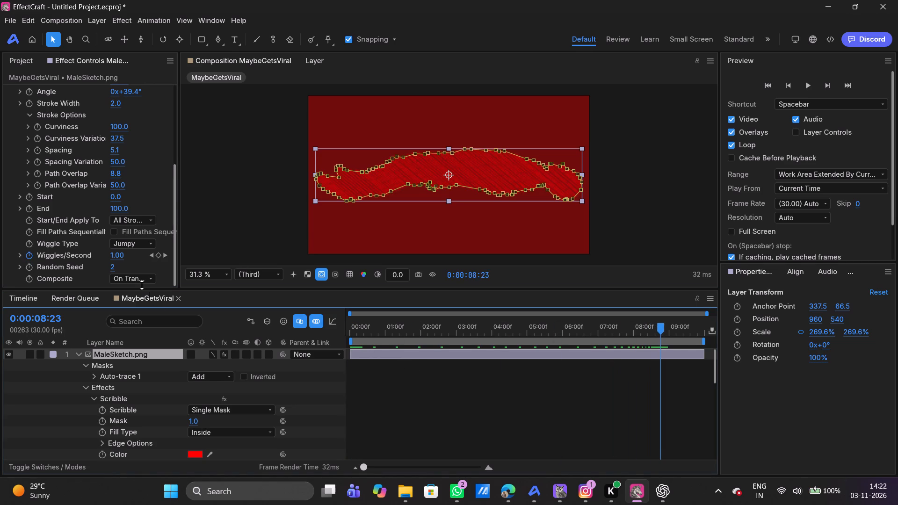
pyautogui.moveTo(115, 255); pyautogui.dragTo(124, 255)
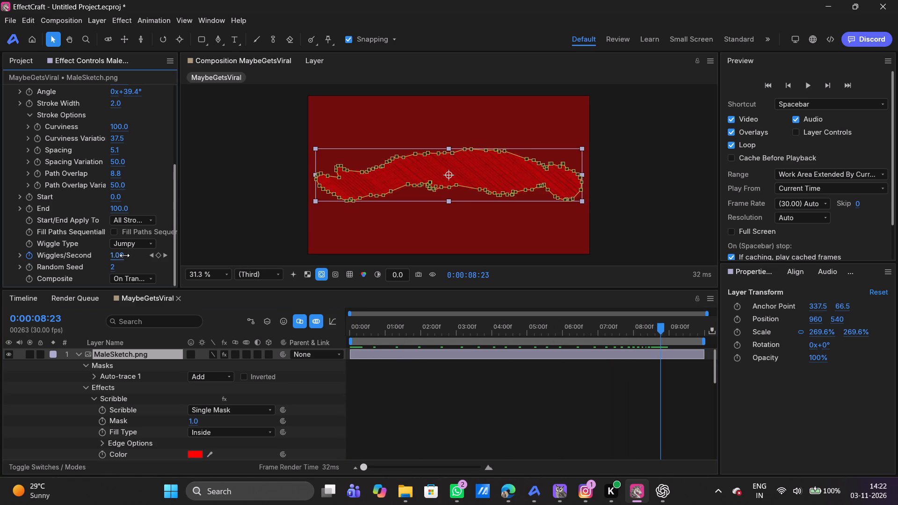
pyautogui.moveTo(124, 255); pyautogui.dragTo(185, 255)
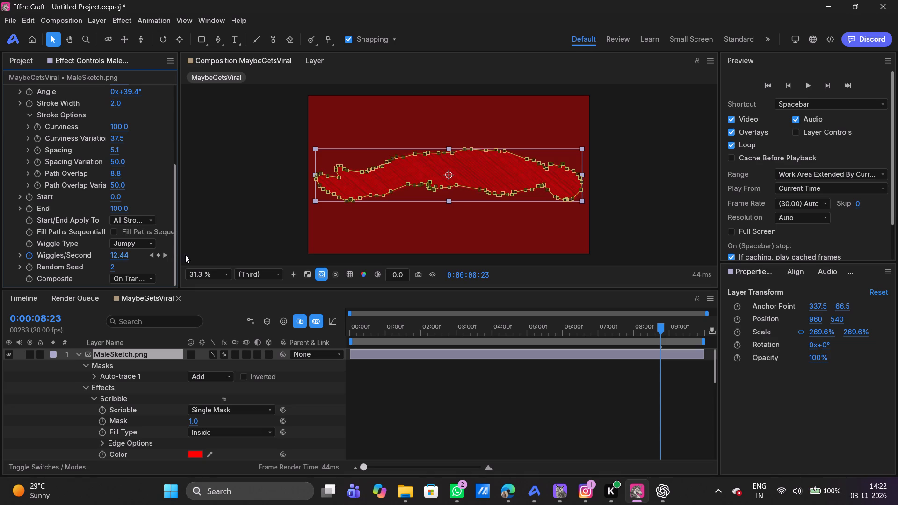
pyautogui.moveTo(185, 255); pyautogui.dragTo(224, 251)
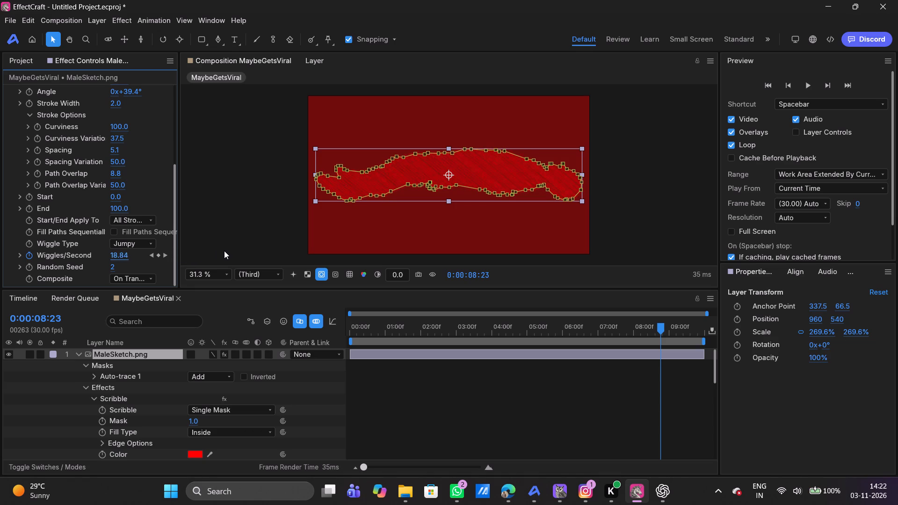
pyautogui.moveTo(224, 251); pyautogui.dragTo(231, 251)
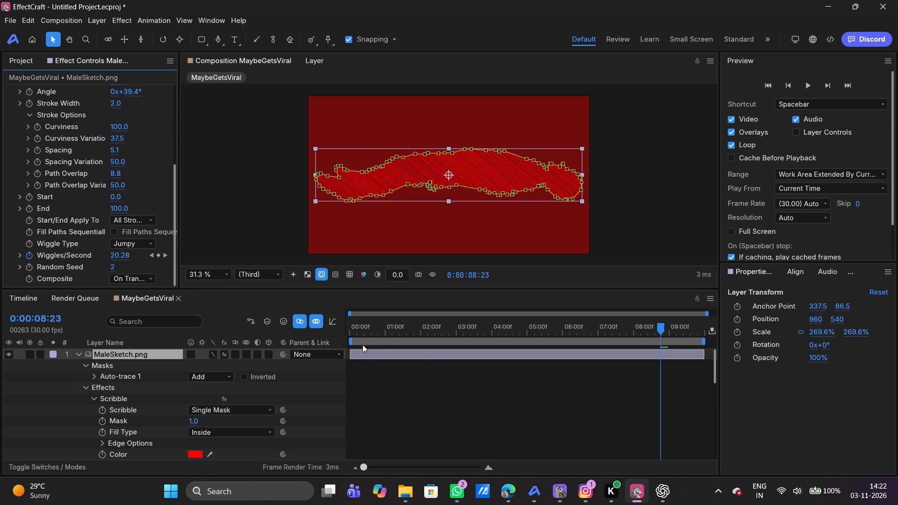
# Show only the keyframed properties of the MaleSketch.png layer and preview the animation from the first frame.
pyautogui.click(365, 356)
pyautogui.press('u')
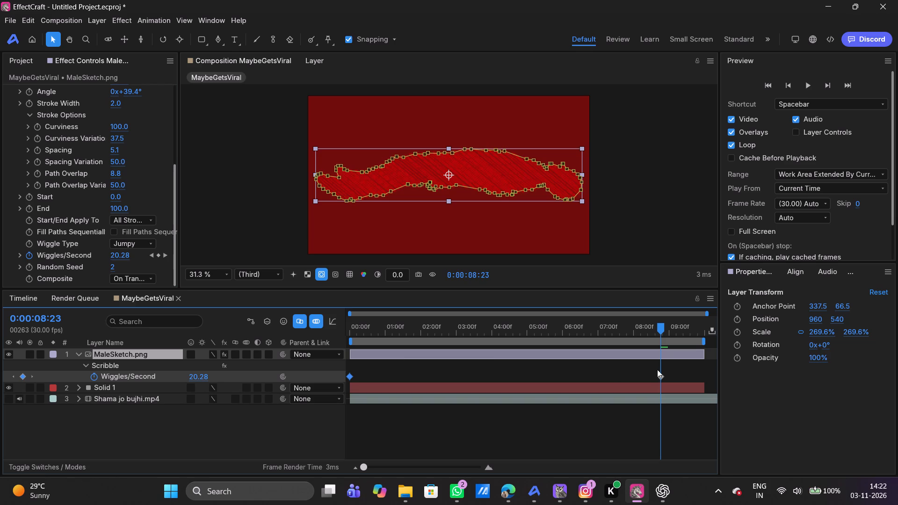
pyautogui.moveTo(681, 367); pyautogui.dragTo(334, 379)
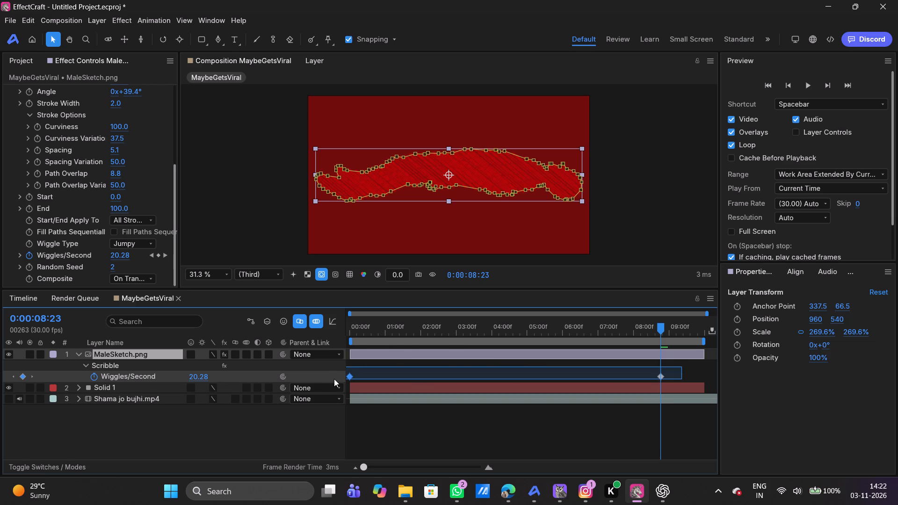
pyautogui.moveTo(334, 379); pyautogui.dragTo(334, 380)
pyautogui.click(357, 331)
pyautogui.moveTo(357, 331); pyautogui.dragTo(298, 330)
pyautogui.click(446, 447)
pyautogui.press('space')
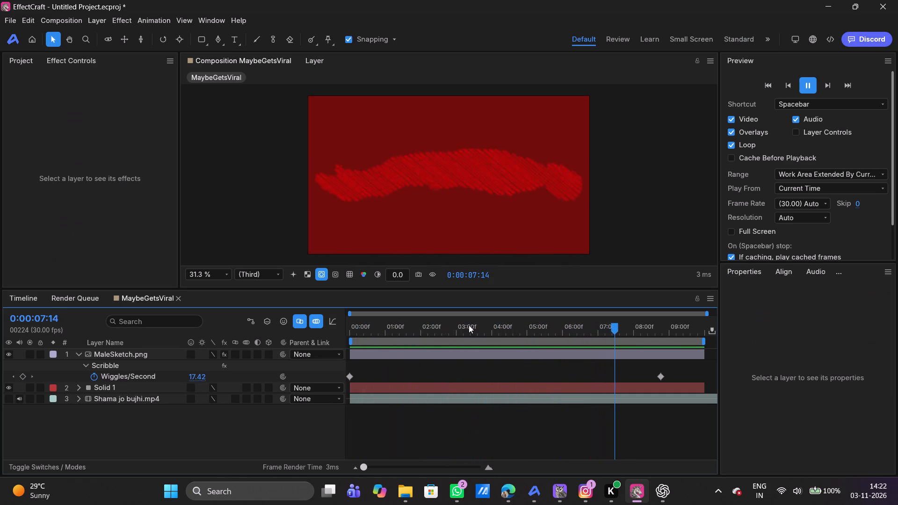
pyautogui.press('space')
# Go to the second Wiggles/Second keyframe at 0:00:08:23 and lower its value to 10.84.
pyautogui.click(659, 375)
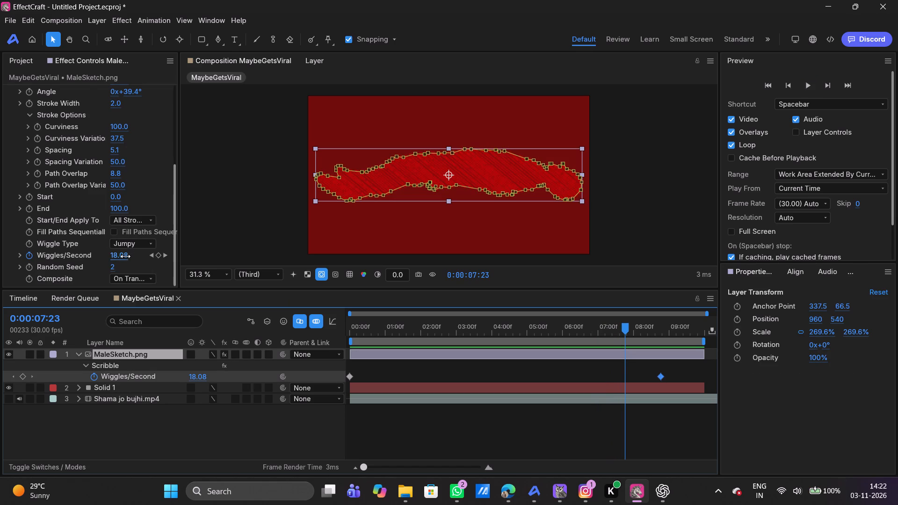
pyautogui.click(167, 256)
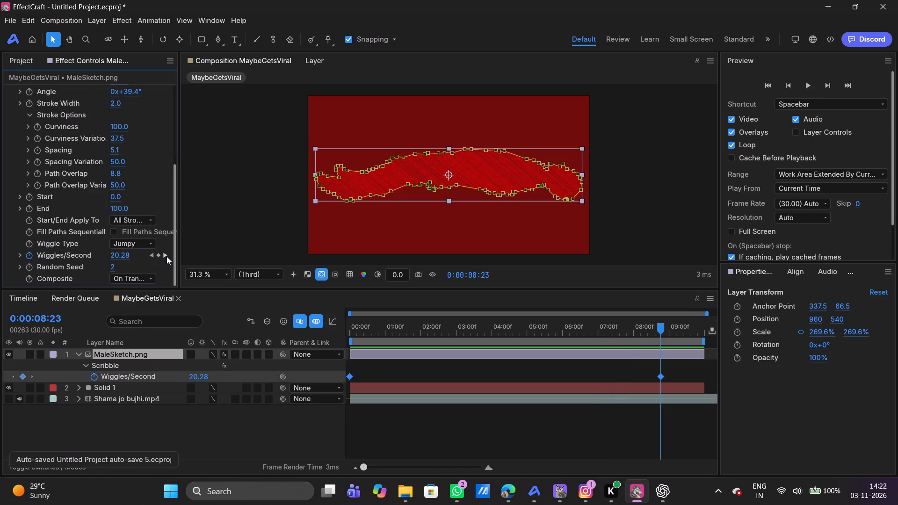
pyautogui.moveTo(123, 256); pyautogui.dragTo(87, 258)
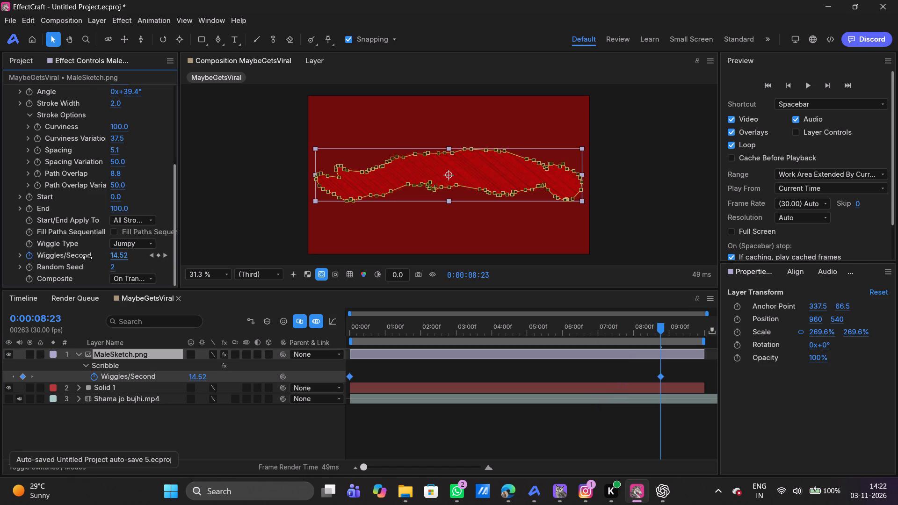
pyautogui.moveTo(87, 258); pyautogui.dragTo(66, 257)
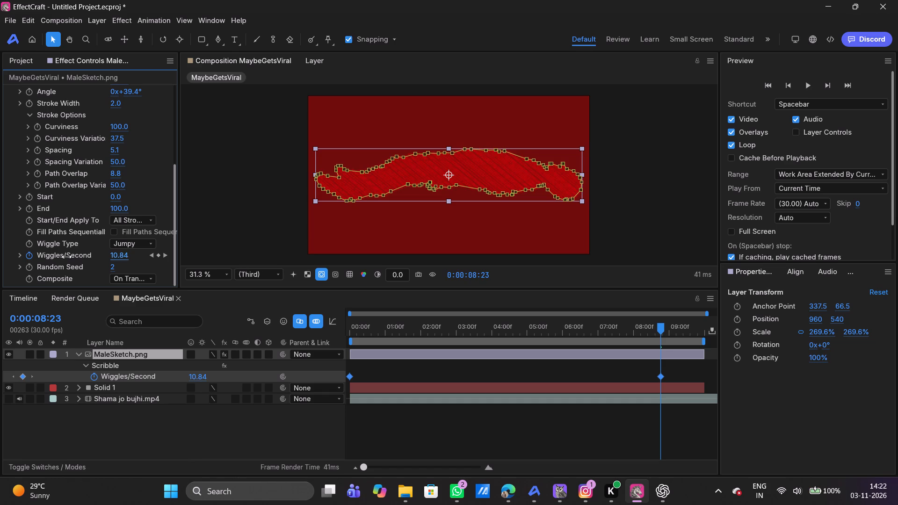
# Set the Wiggles/Second keyframe at 0:00:08:23 to 8.23.
pyautogui.moveTo(66, 257); pyautogui.dragTo(68, 257)
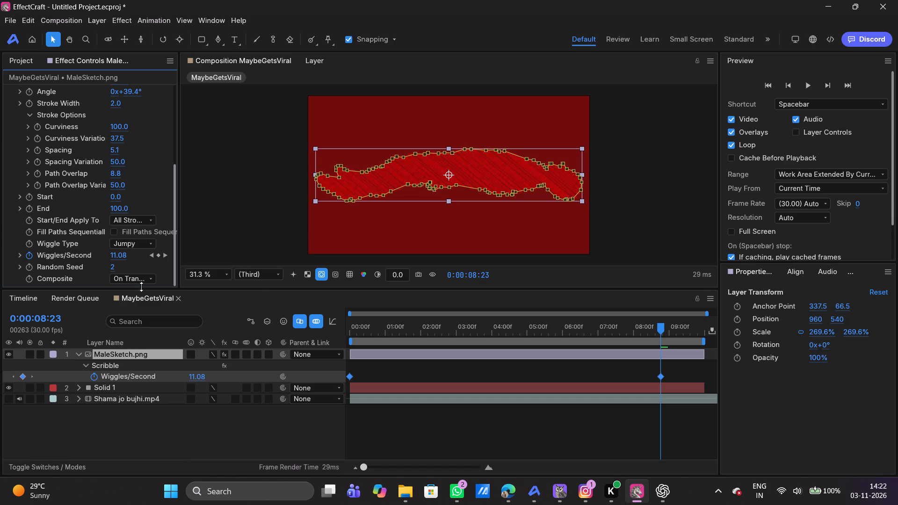
pyautogui.doubleClick(121, 257)
pyautogui.press('BackSpace')
pyautogui.press('BackSpace')
pyautogui.press('BackSpace')
pyautogui.press('BackSpace')
pyautogui.write('8.')
pyautogui.write('23')
pyautogui.press('Return')
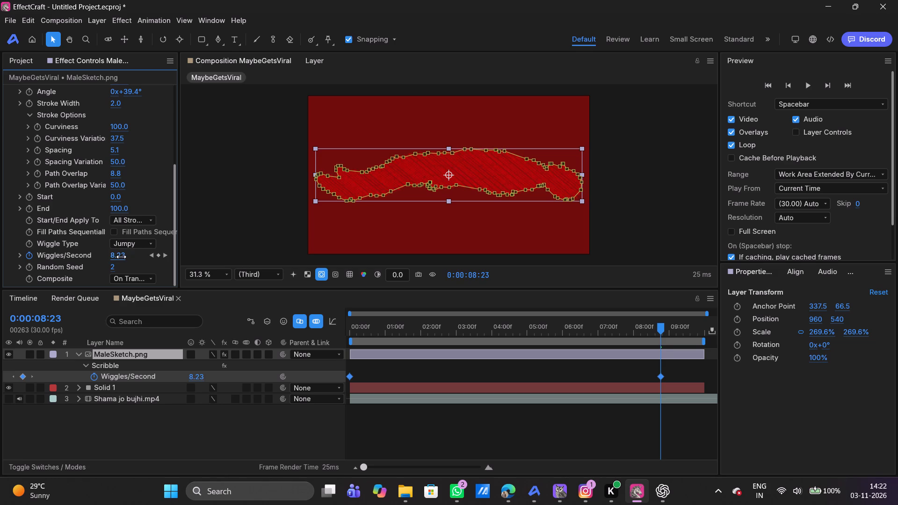
# Preview the scribble animation from the composition's first frame.
pyautogui.moveTo(404, 333); pyautogui.dragTo(274, 327)
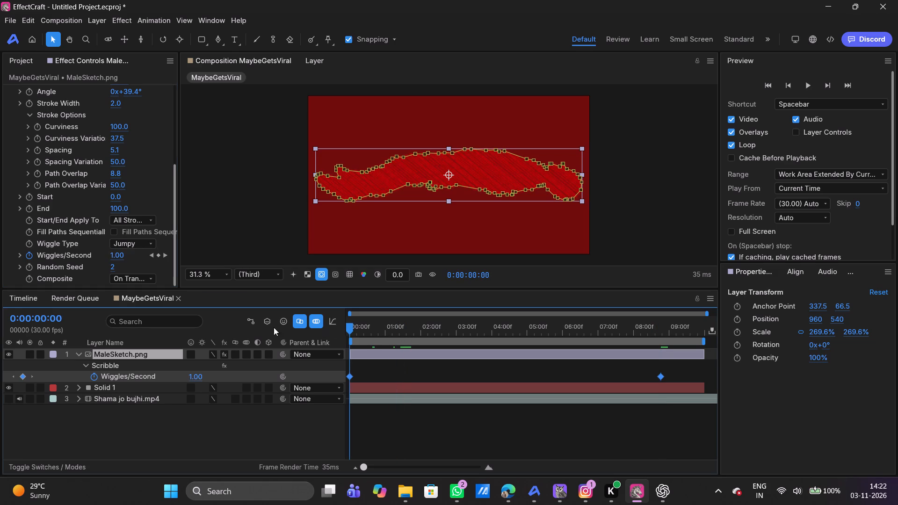
pyautogui.moveTo(274, 327); pyautogui.dragTo(254, 329)
pyautogui.click(448, 436)
pyautogui.press('space')
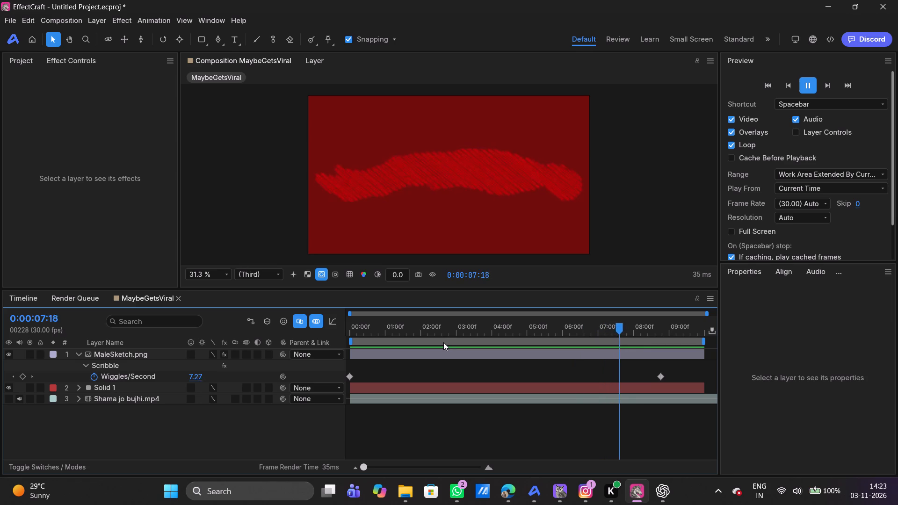
pyautogui.press('space')
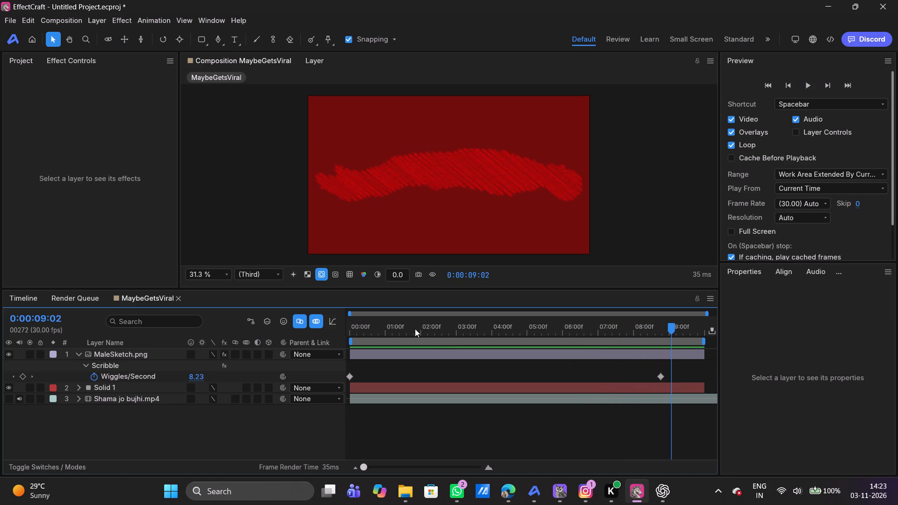
# At the first frame, move the MaleSketch.png layer to the composition's lower-left area, at position about 203, 831.
pyautogui.moveTo(399, 331); pyautogui.dragTo(283, 327)
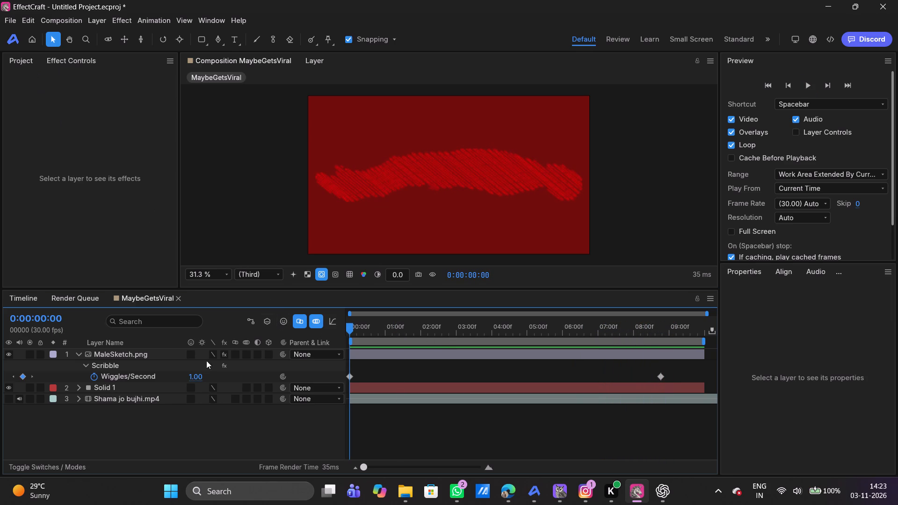
pyautogui.click(124, 353)
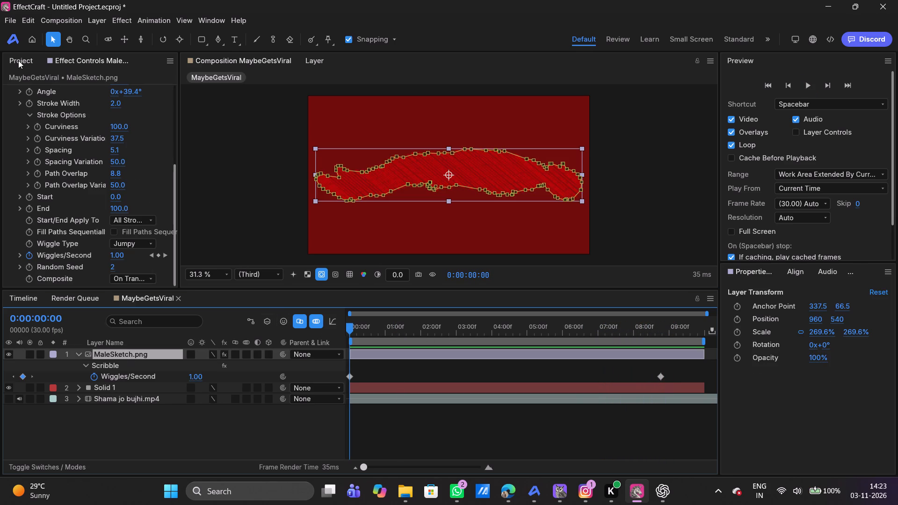
pyautogui.click(18, 60)
pyautogui.moveTo(450, 175); pyautogui.dragTo(369, 209)
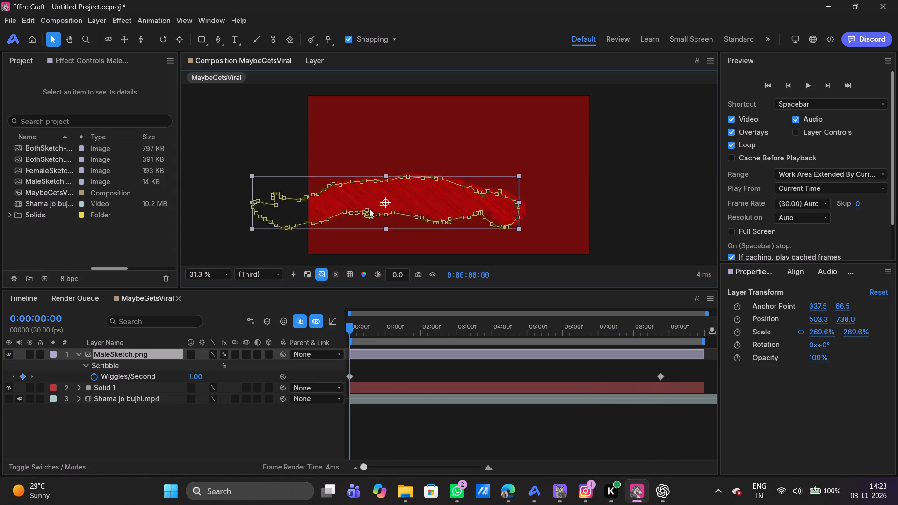
pyautogui.moveTo(369, 209); pyautogui.dragTo(371, 212)
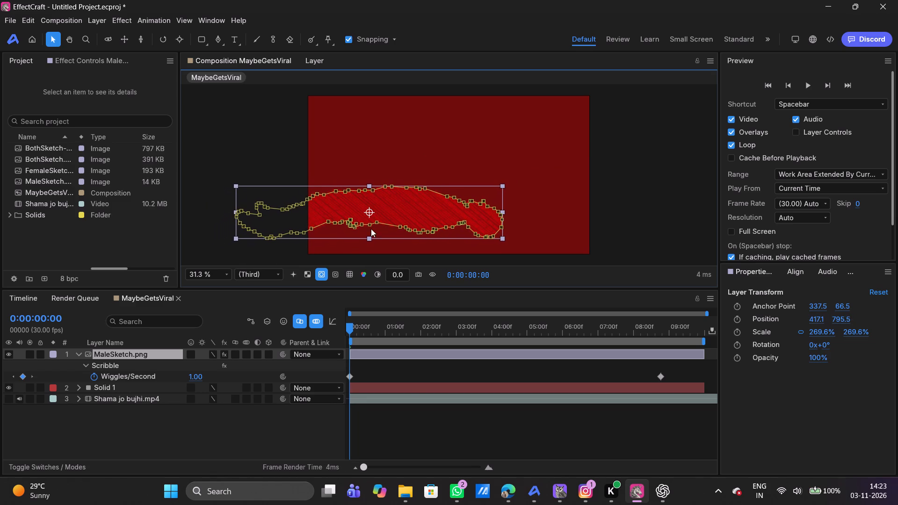
pyautogui.click(450, 444)
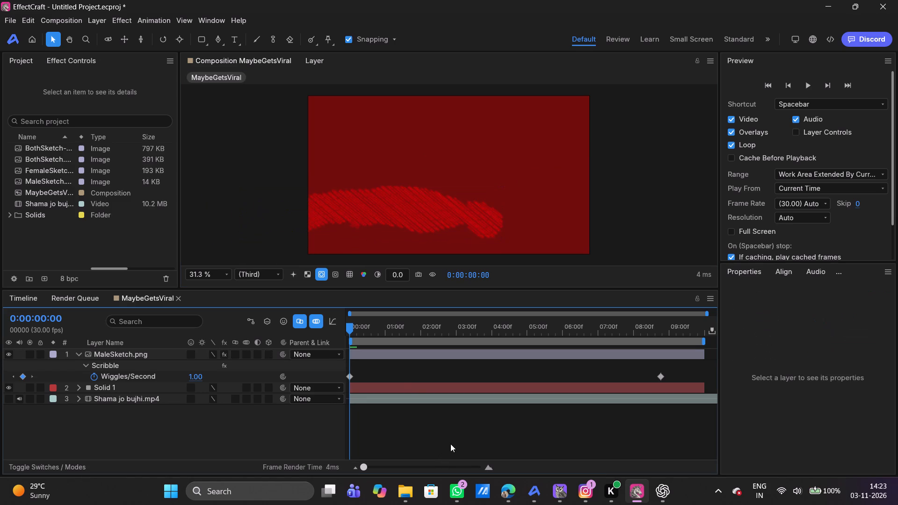
pyautogui.click(389, 208)
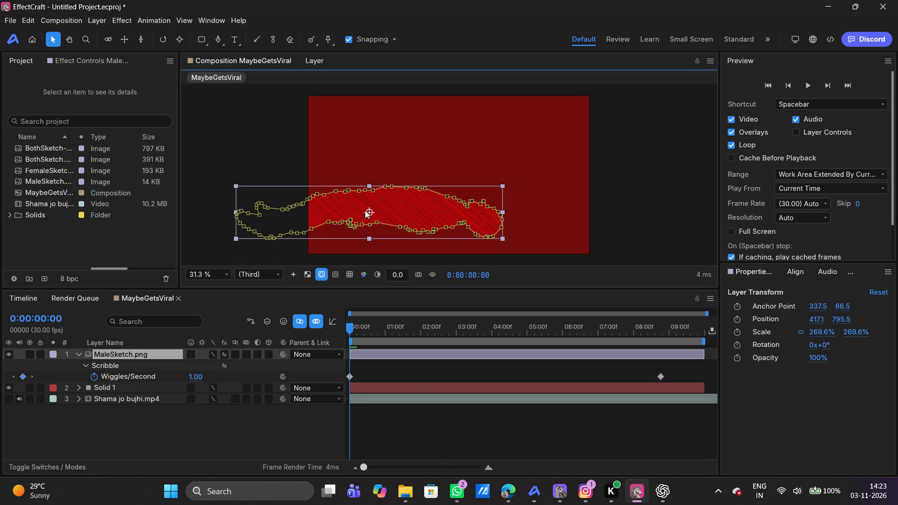
pyautogui.moveTo(365, 210); pyautogui.dragTo(333, 216)
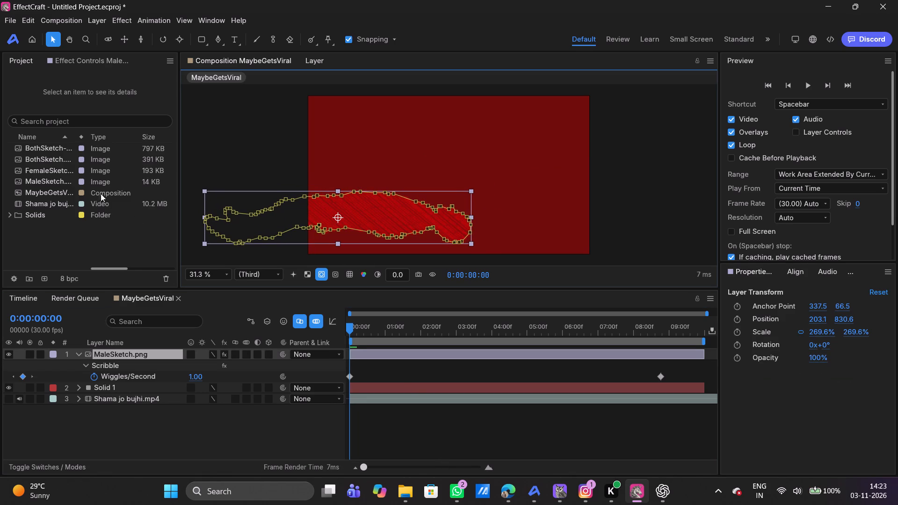
# Check the BothSketch-2.png image among the project files for reference, then clear the selection.
pyautogui.click(43, 147)
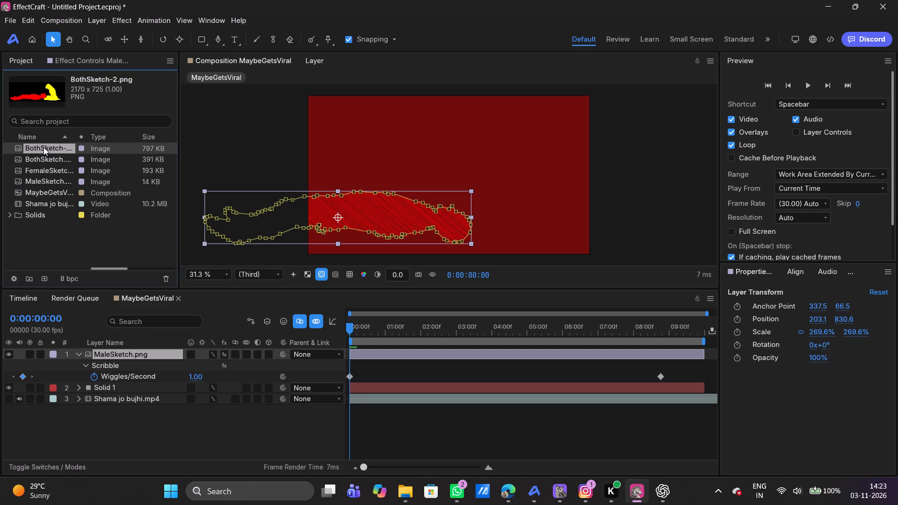
pyautogui.click(113, 242)
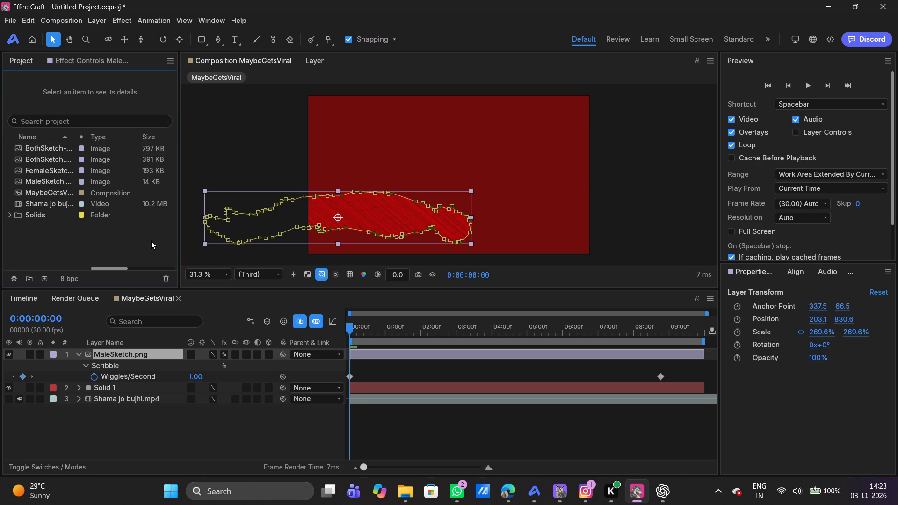
pyautogui.click(413, 416)
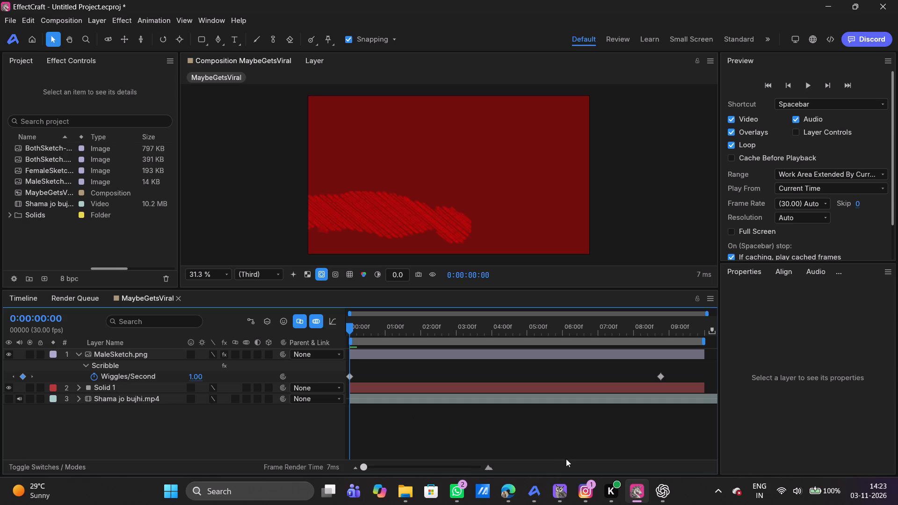
# Switch to FilmCraft and close it without saving the demo project.
pyautogui.click(554, 504)
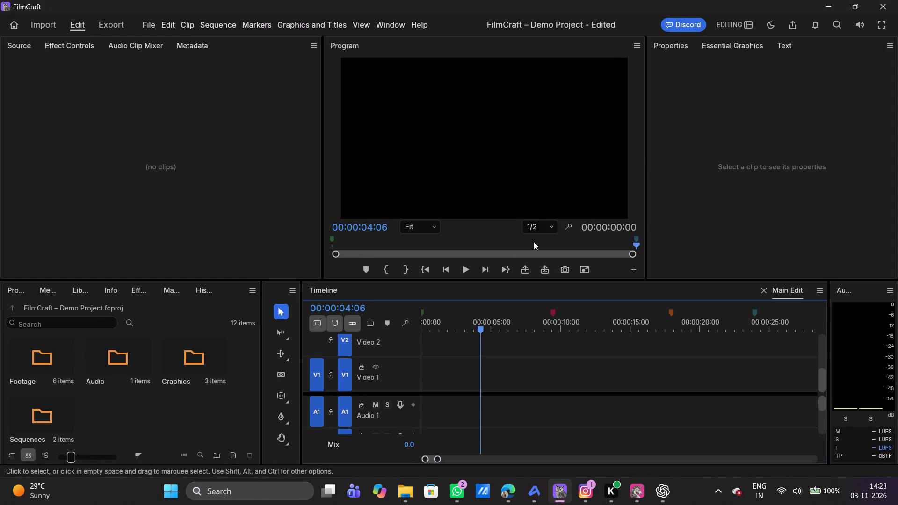
pyautogui.click(897, 0)
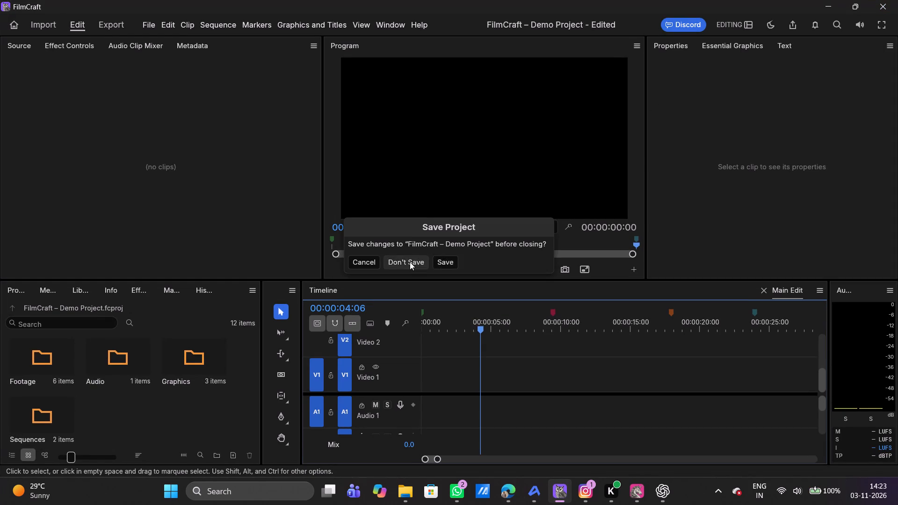
pyautogui.click(410, 262)
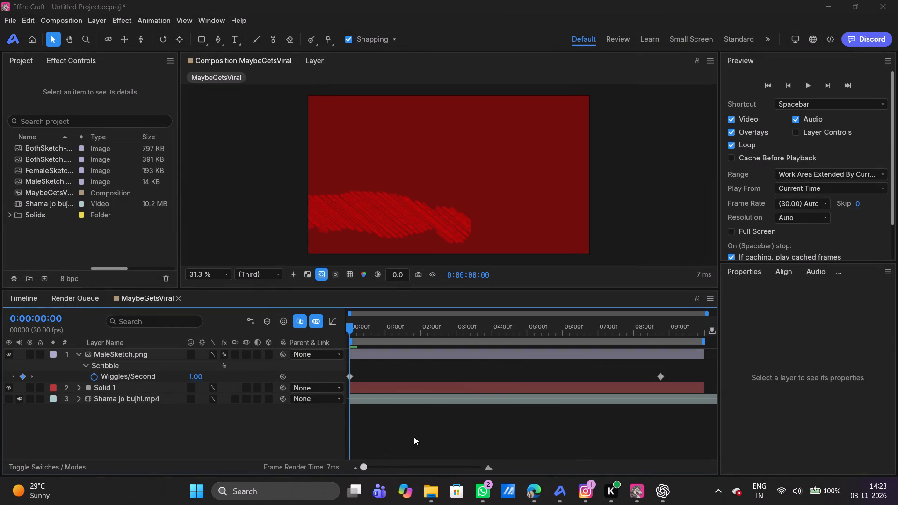
# Launch PhotoCraft from the ArtCraft launcher.
pyautogui.click(561, 493)
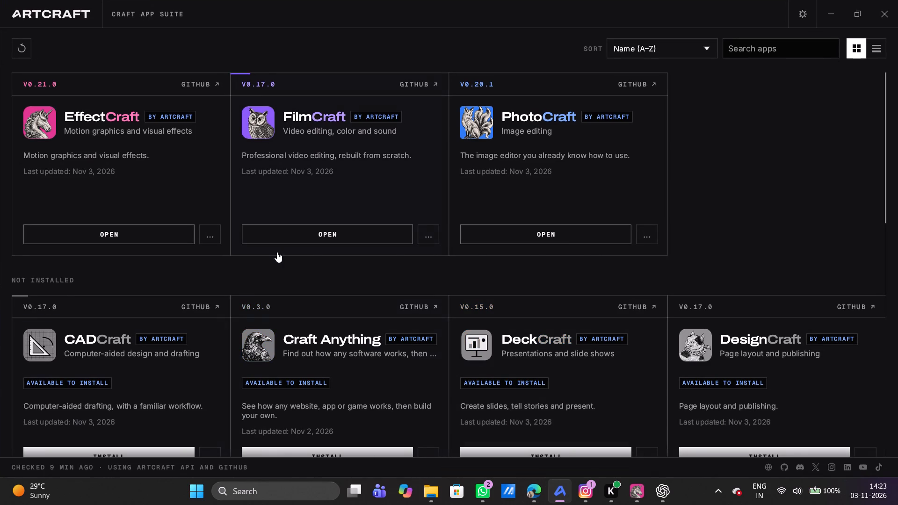
pyautogui.click(508, 232)
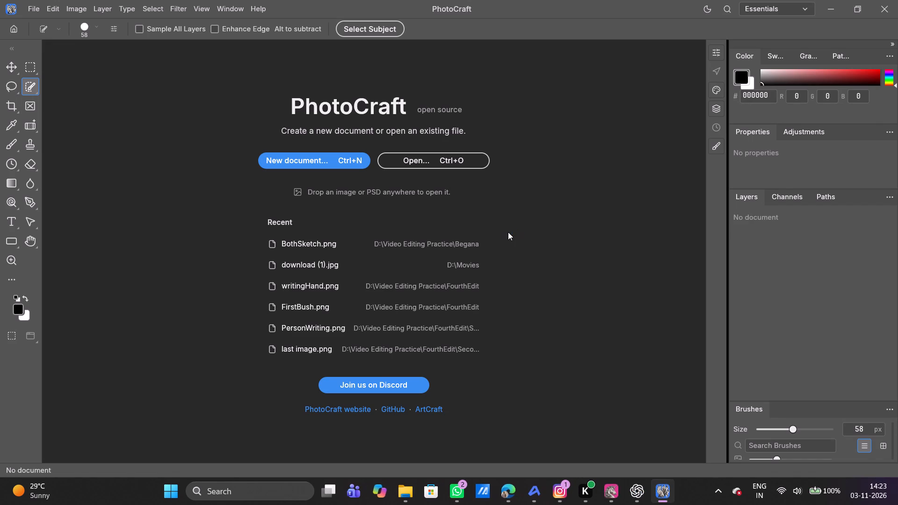
# Open BothSketch.png from the Begana folder in PhotoCraft.
pyautogui.click(401, 490)
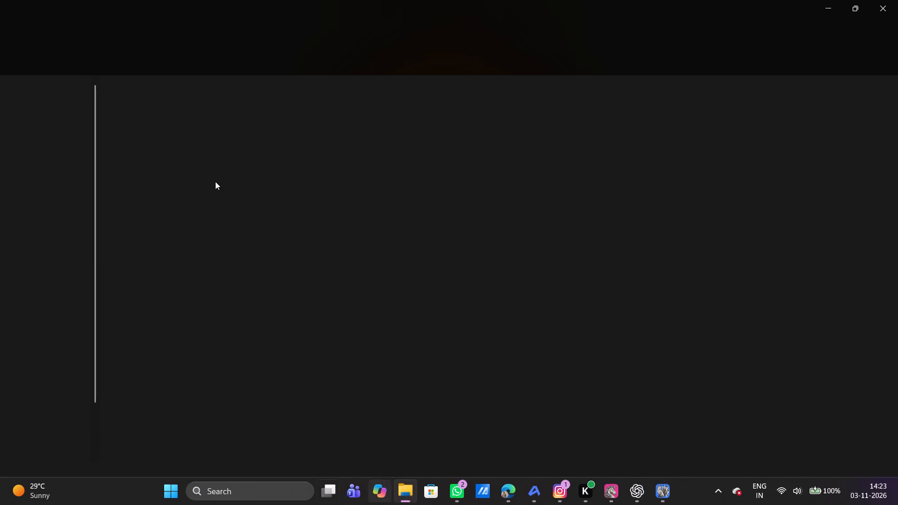
pyautogui.click(852, 0)
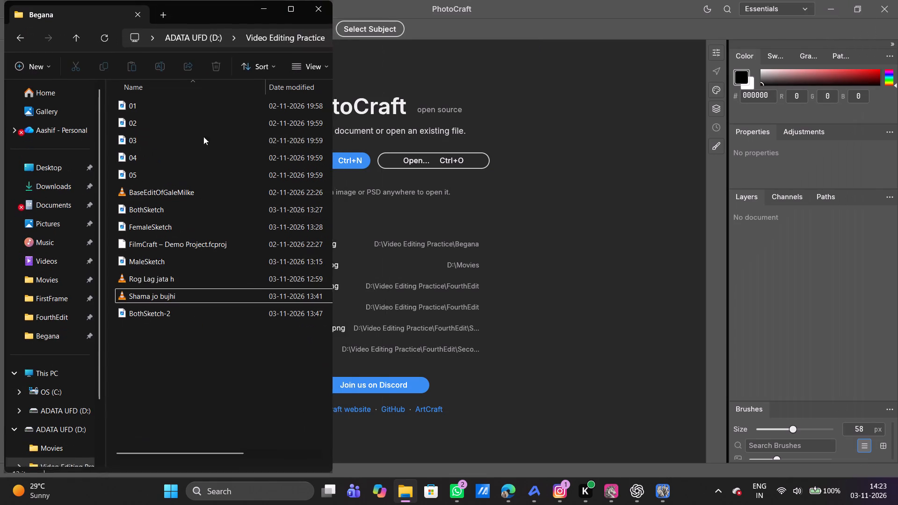
pyautogui.click(170, 257)
pyautogui.click(161, 227)
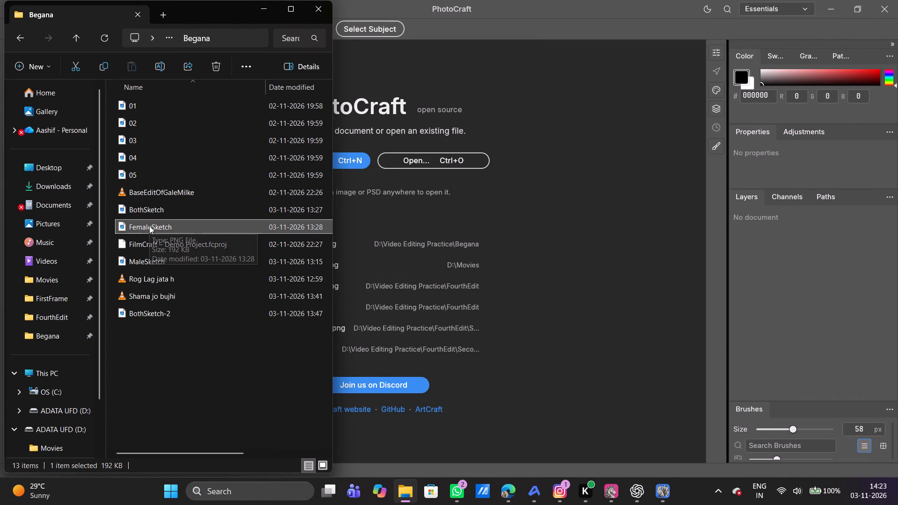
pyautogui.click(292, 13)
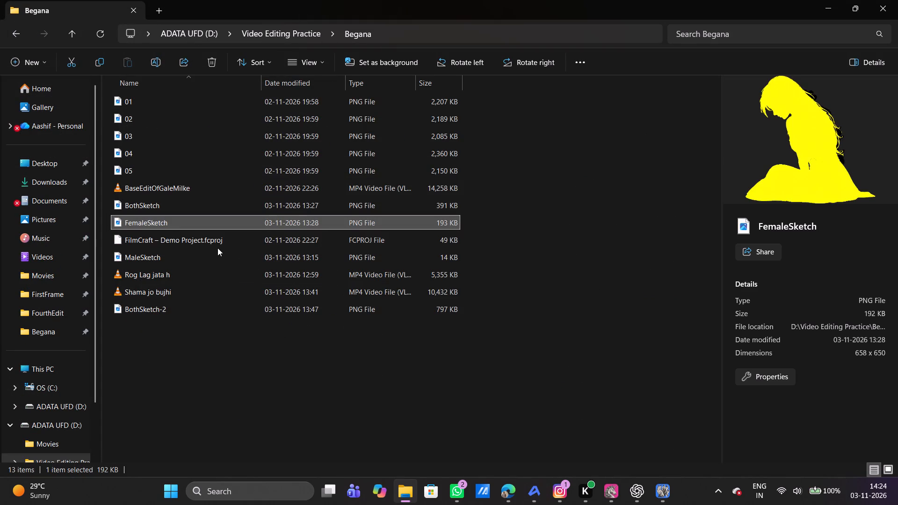
pyautogui.click(855, 0)
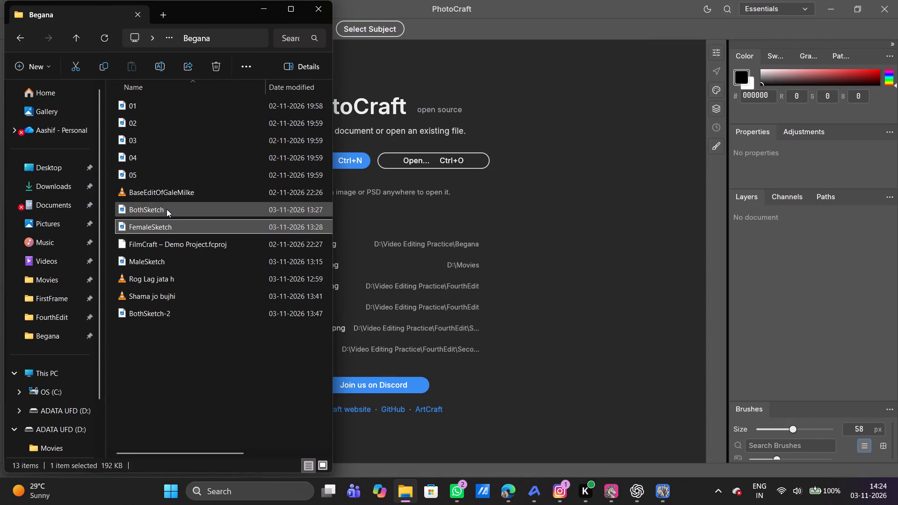
pyautogui.click(167, 209)
pyautogui.moveTo(167, 209); pyautogui.dragTo(793, 261)
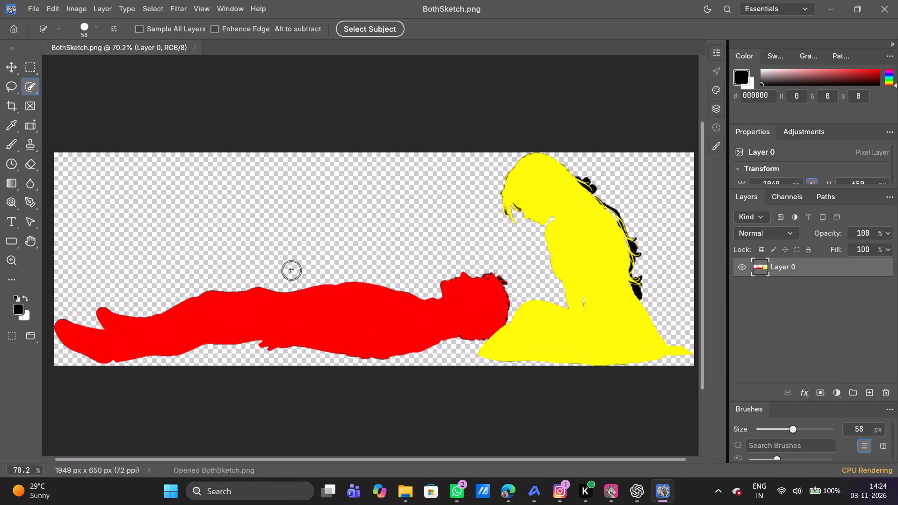
# Select the red lying figure with the Magic Wand Tool at tolerance 32.
pyautogui.rightClick(29, 87)
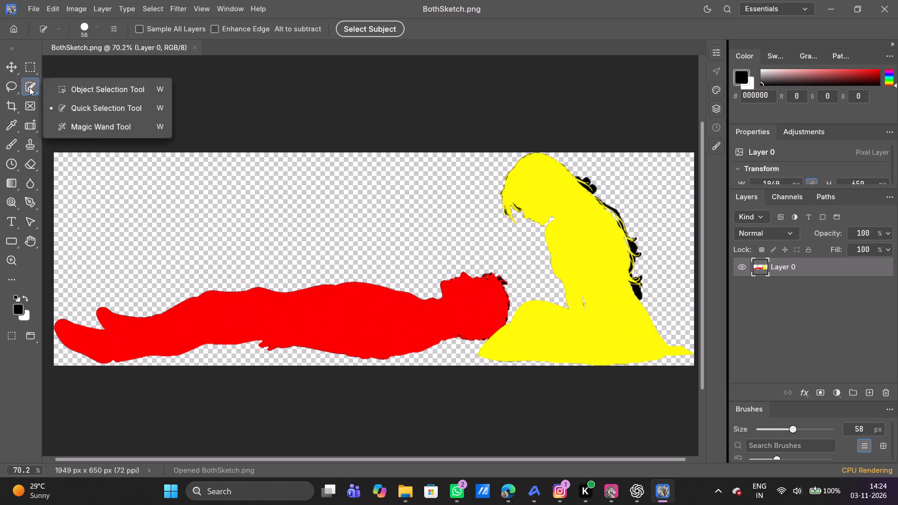
pyautogui.click(111, 125)
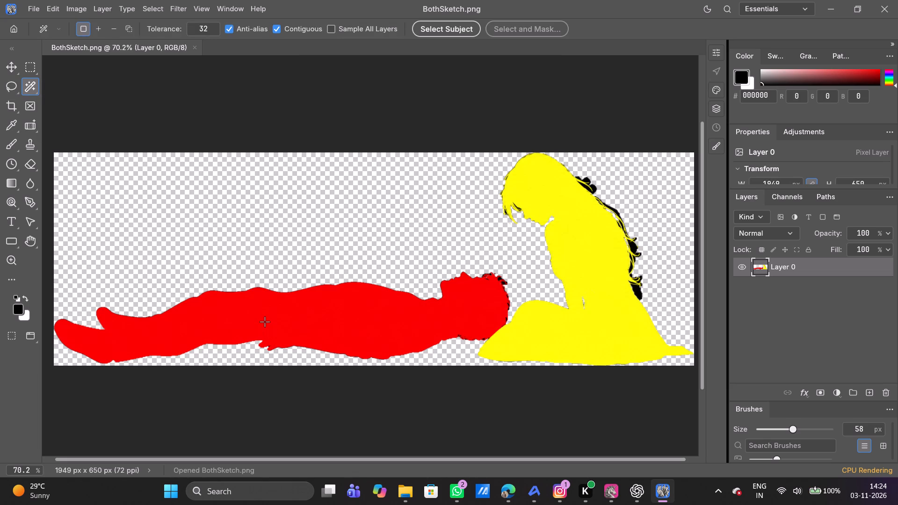
pyautogui.click(265, 322)
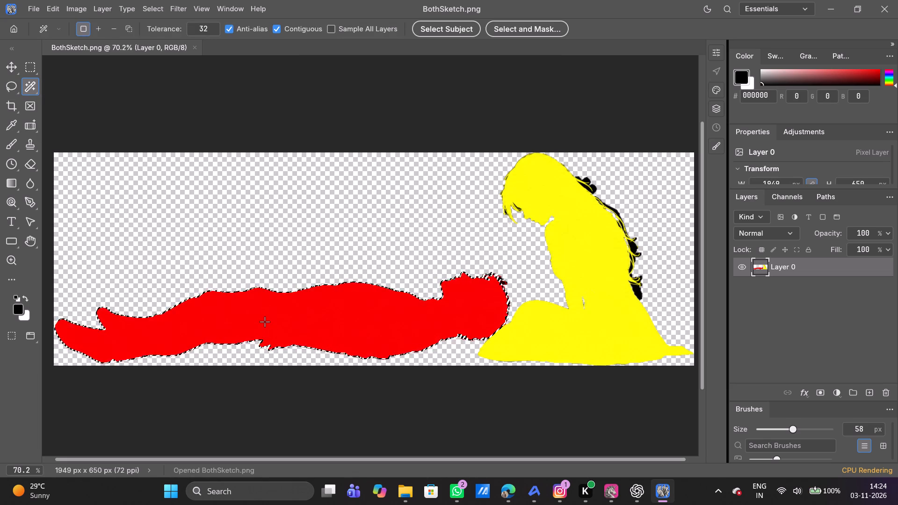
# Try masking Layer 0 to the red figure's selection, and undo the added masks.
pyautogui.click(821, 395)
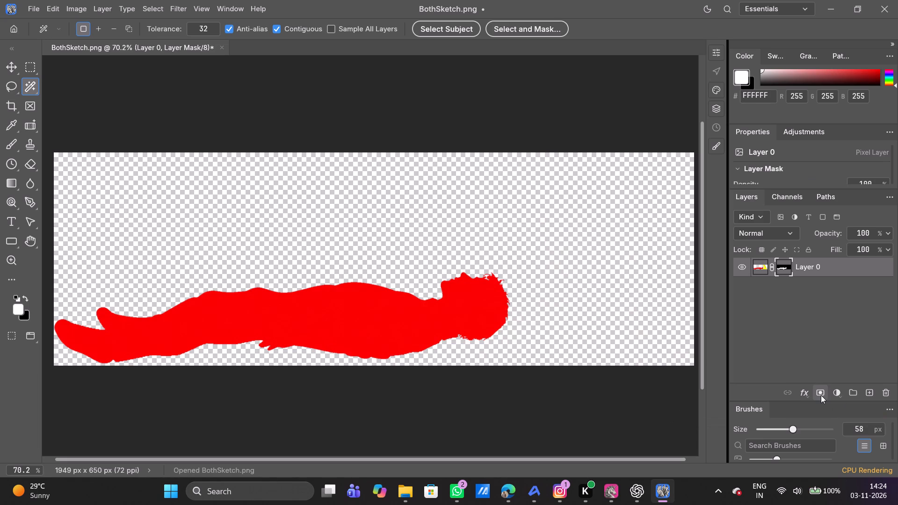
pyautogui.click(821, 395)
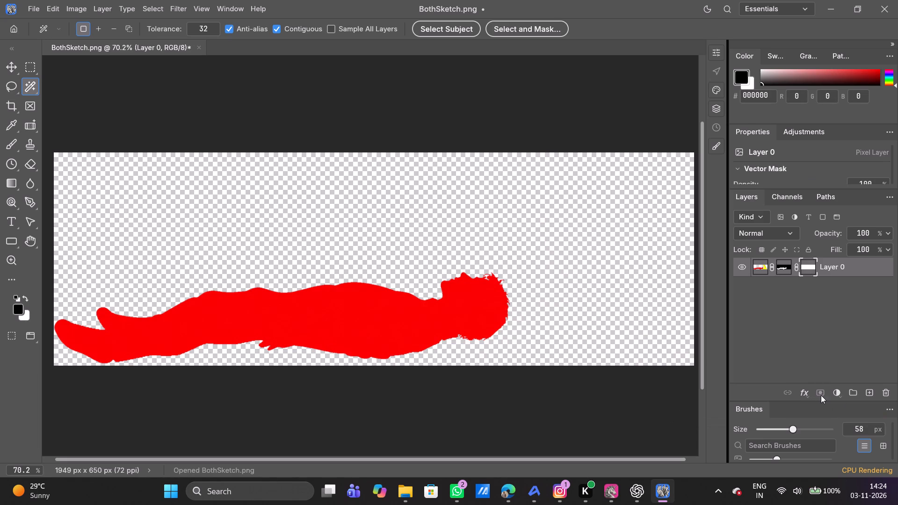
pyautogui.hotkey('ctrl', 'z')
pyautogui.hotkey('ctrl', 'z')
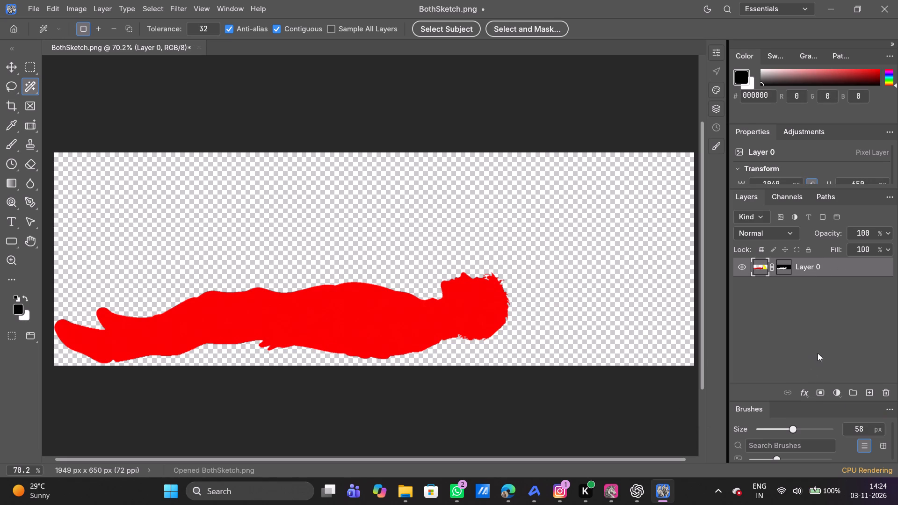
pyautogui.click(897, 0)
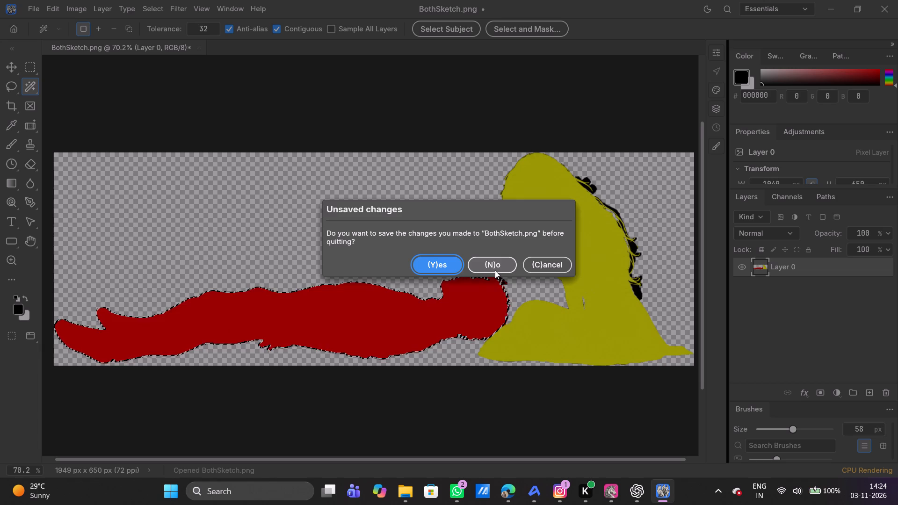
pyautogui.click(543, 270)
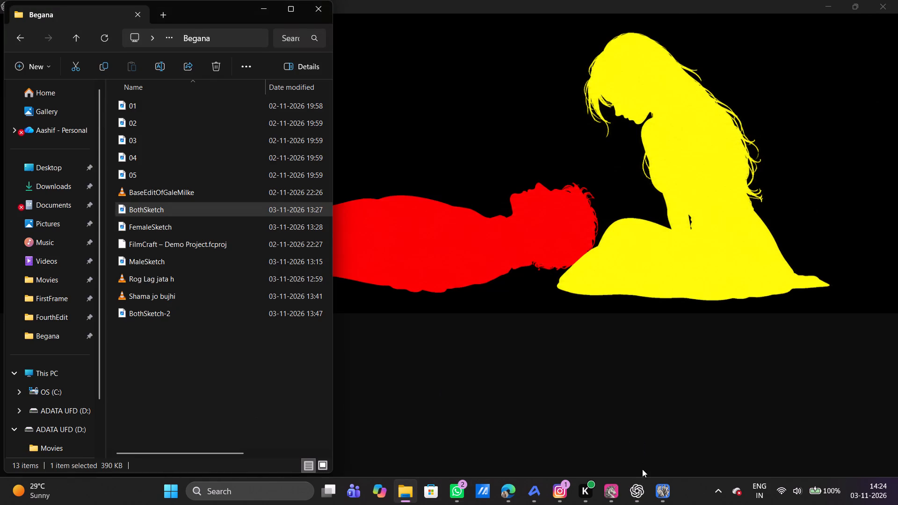
pyautogui.click(659, 499)
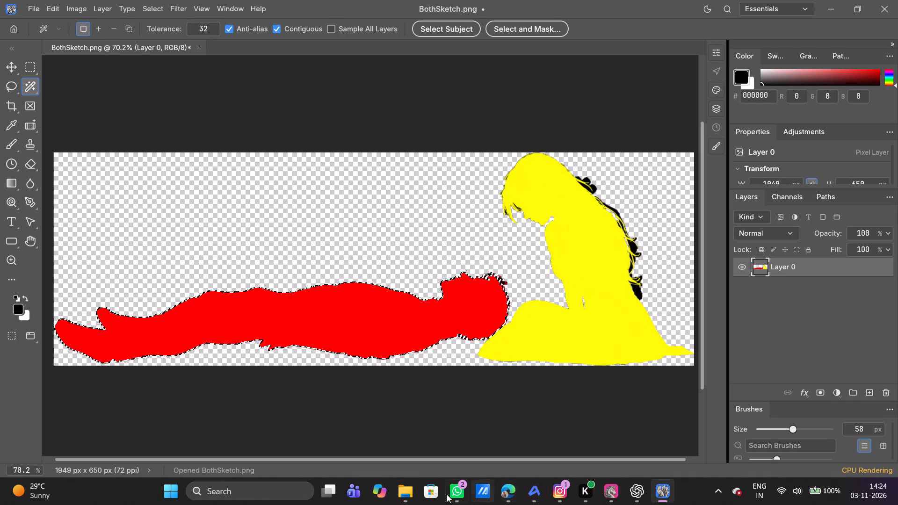
pyautogui.click(411, 489)
pyautogui.click(165, 310)
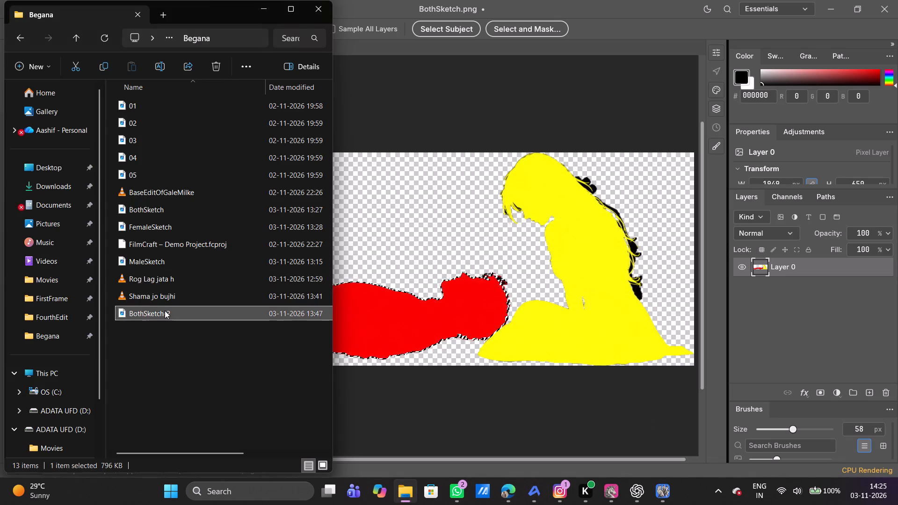
pyautogui.moveTo(165, 310); pyautogui.dragTo(828, 287)
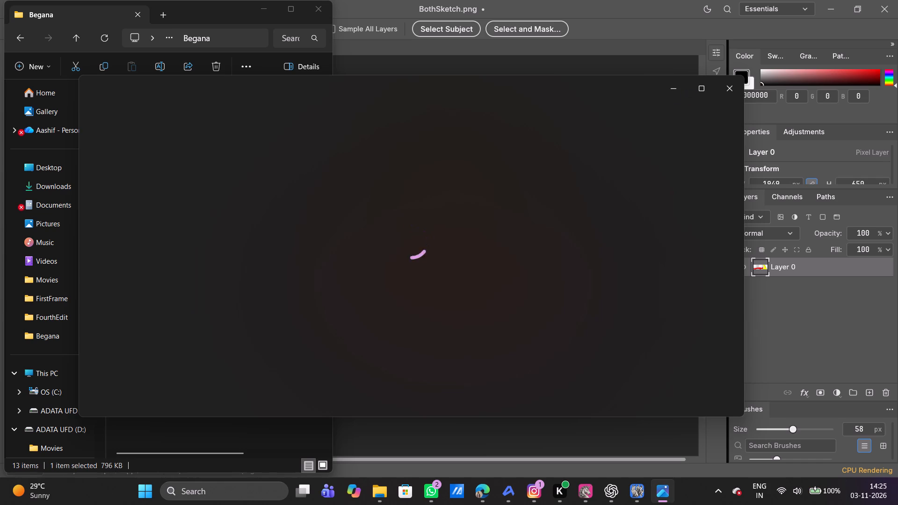
pyautogui.click(729, 91)
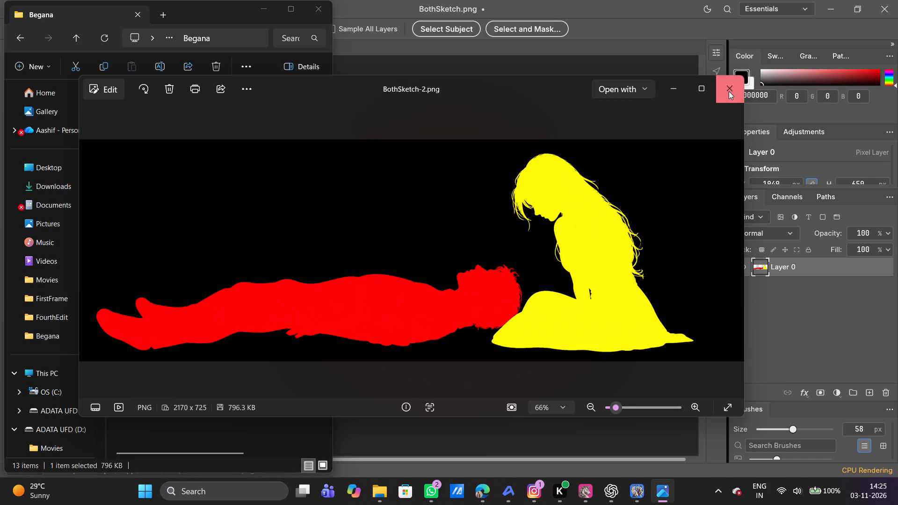
pyautogui.click(164, 314)
pyautogui.moveTo(164, 314); pyautogui.dragTo(776, 327)
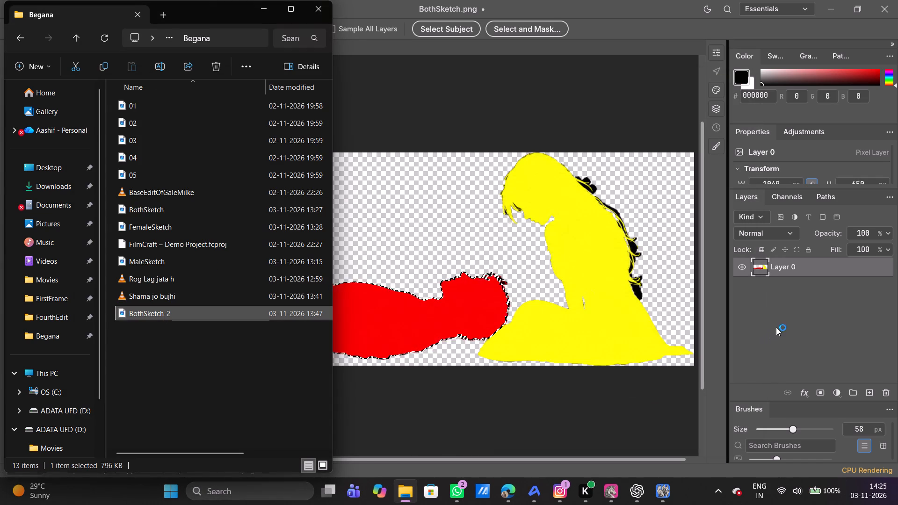
pyautogui.moveTo(776, 327); pyautogui.dragTo(776, 328)
pyautogui.click(738, 90)
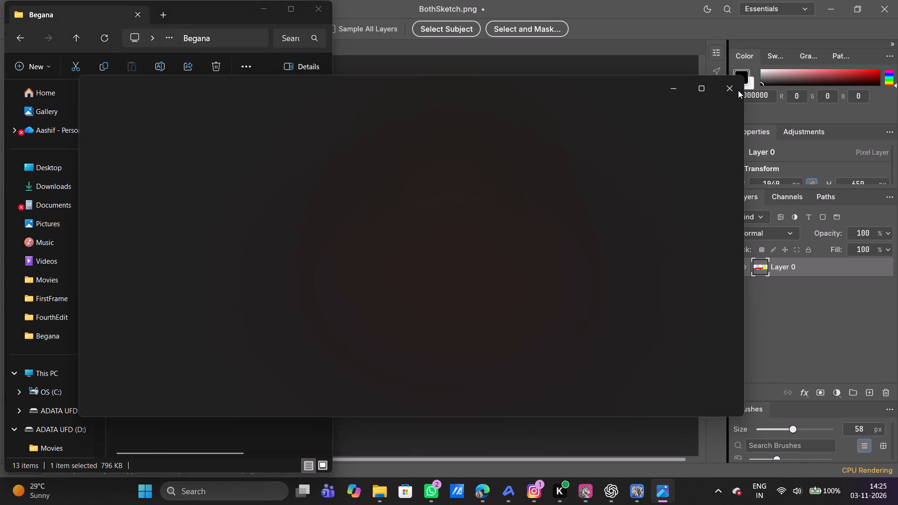
pyautogui.moveTo(215, 316); pyautogui.dragTo(760, 313)
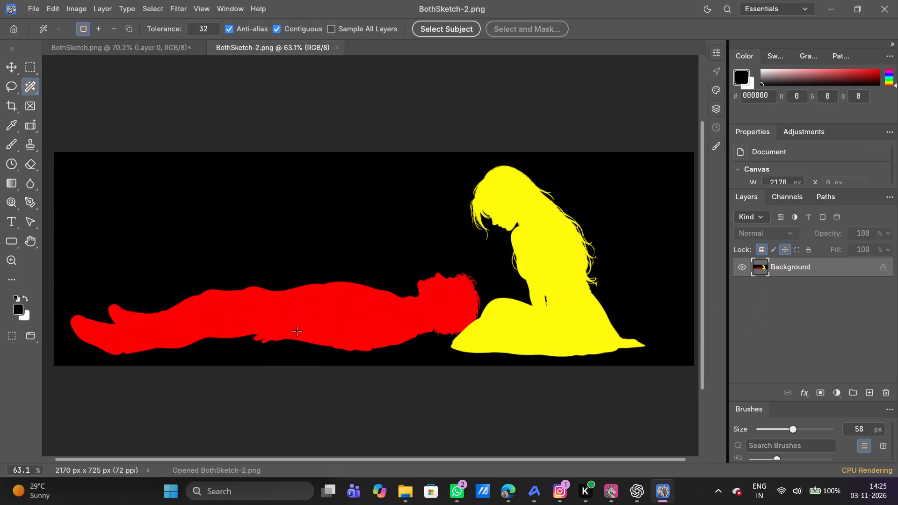
# Select the red lying figure with the Magic Wand Tool at tolerance 32 and add a layer mask from it.
pyautogui.click(282, 317)
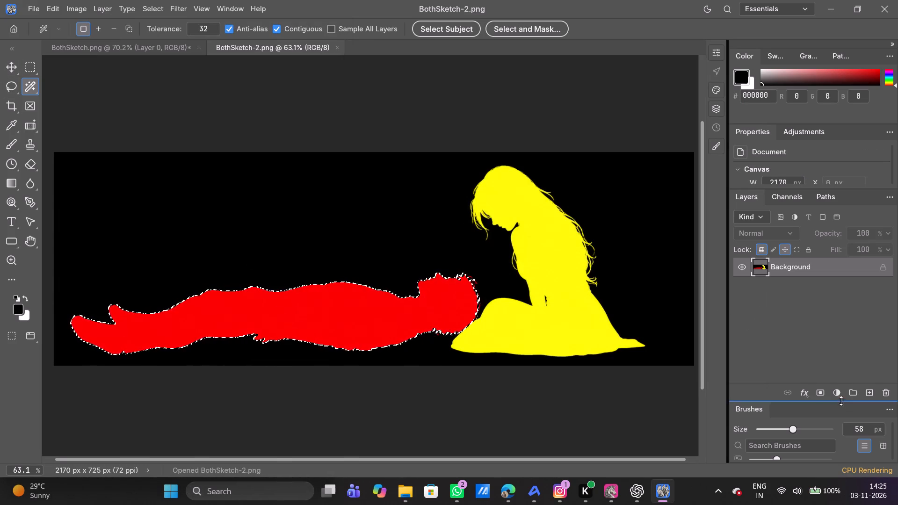
pyautogui.click(821, 389)
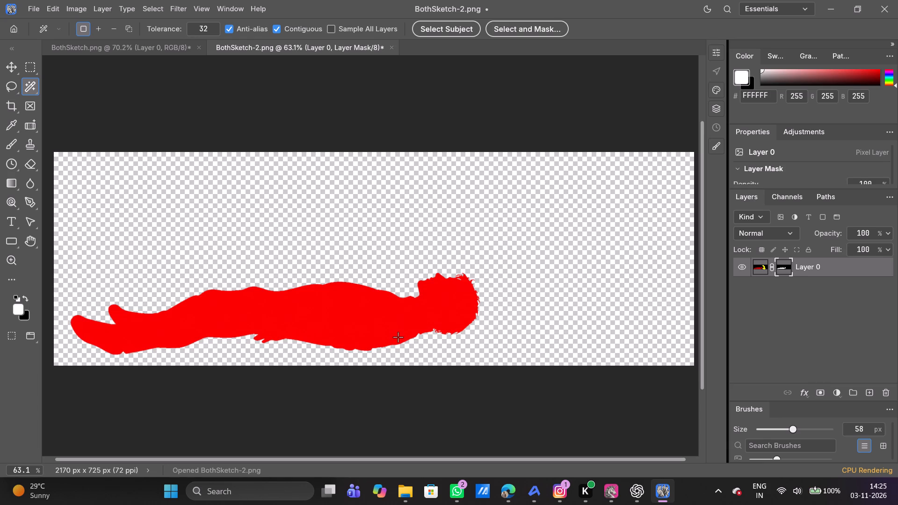
# Quick-export the masked red figure layer as a PNG named MalePng in the Begana folder.
pyautogui.rightClick(811, 266)
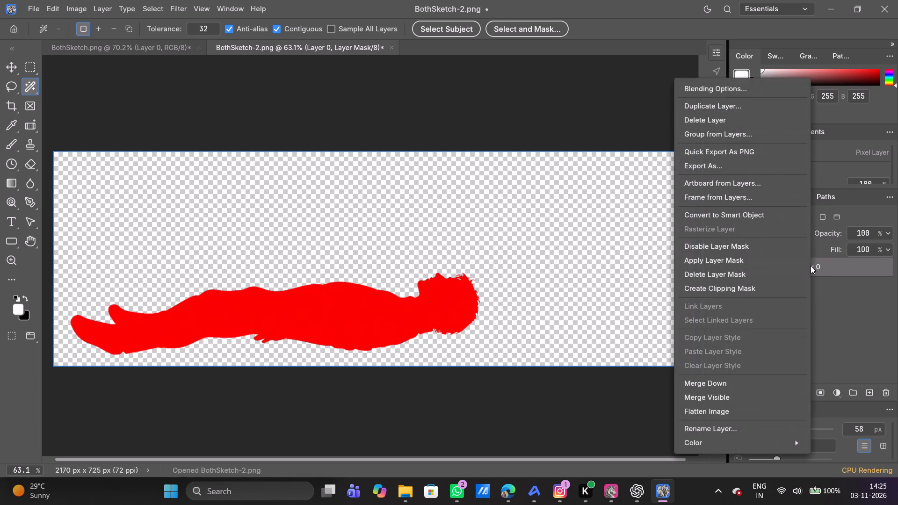
pyautogui.click(710, 153)
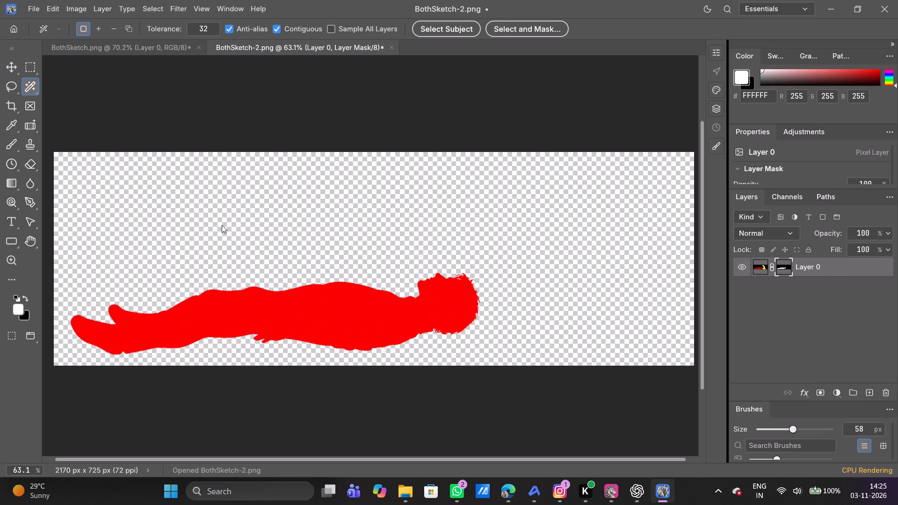
pyautogui.press('BackSpace')
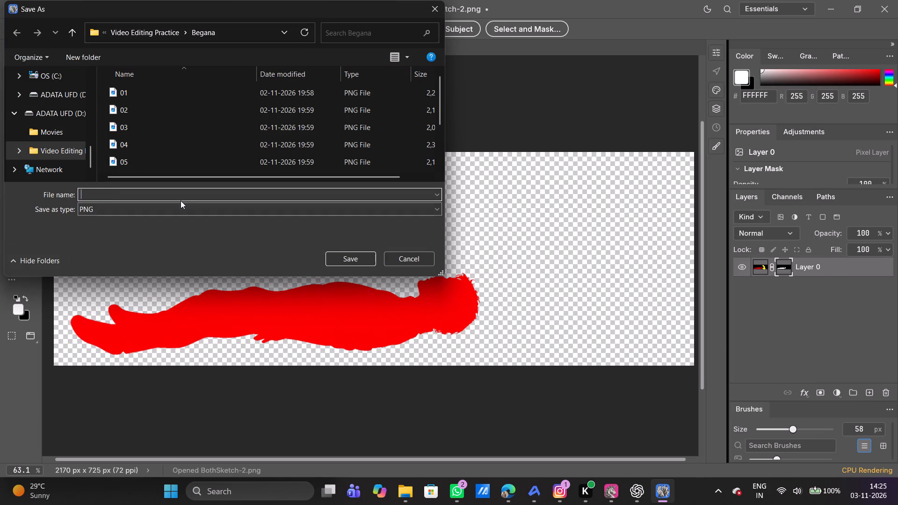
pyautogui.write('Male')
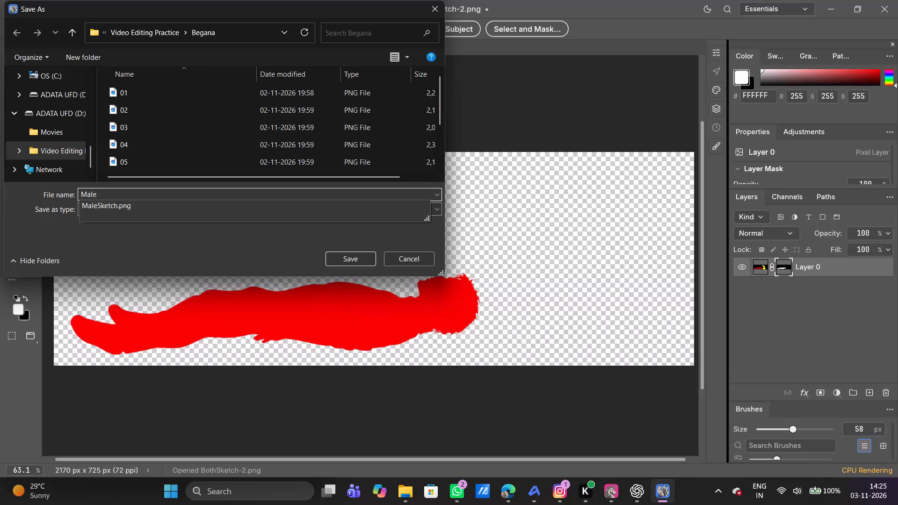
pyautogui.write('Png')
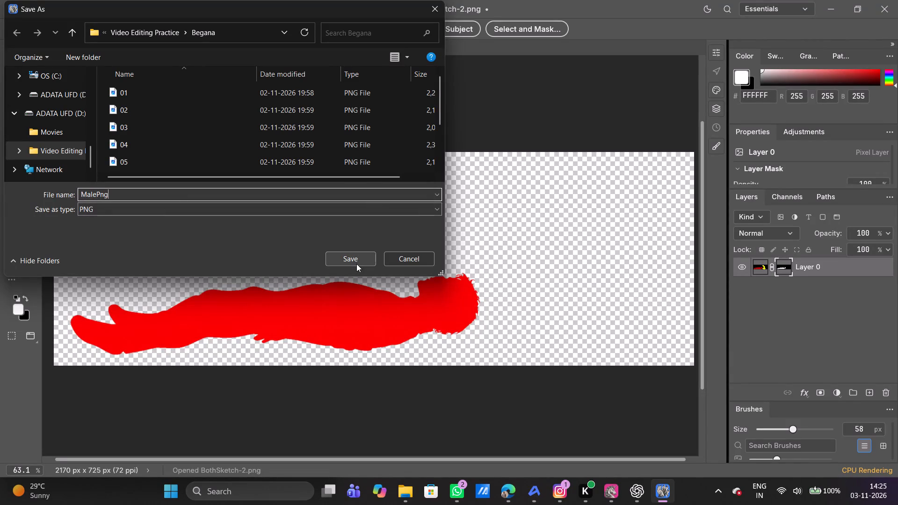
pyautogui.click(356, 264)
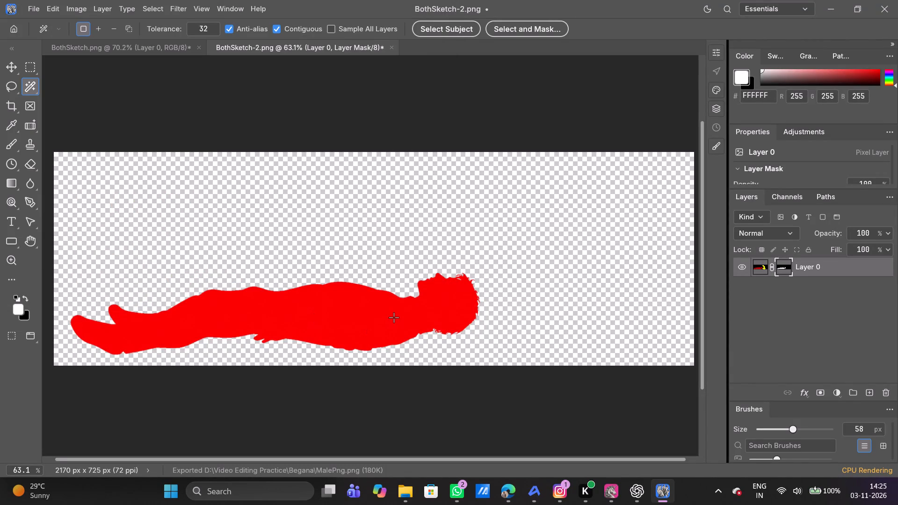
# Undo the red figure's layer mask and select the yellow sitting figure with the Magic Wand Tool instead.
pyautogui.hotkey('ctrl', 'z')
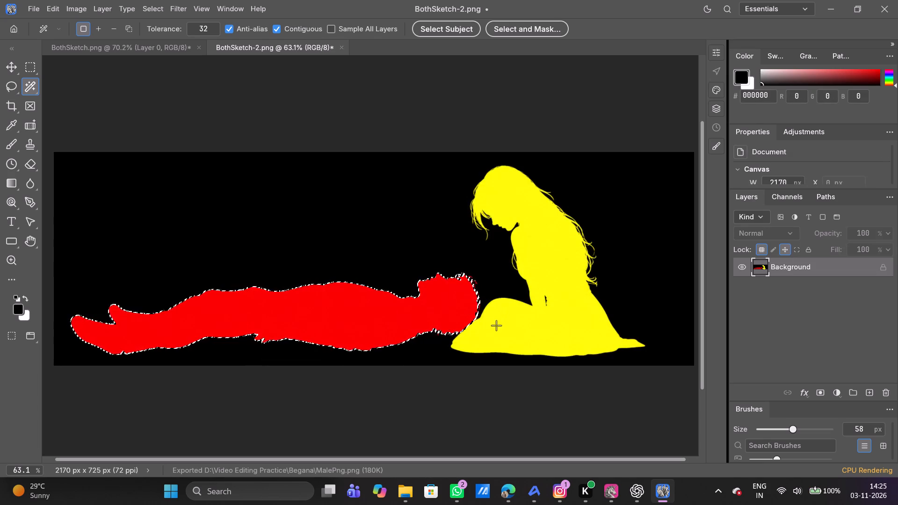
pyautogui.click(557, 260)
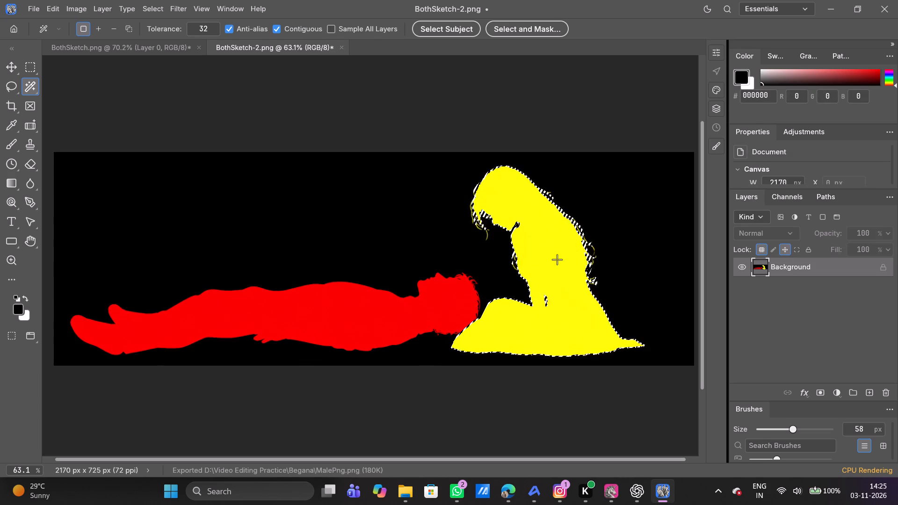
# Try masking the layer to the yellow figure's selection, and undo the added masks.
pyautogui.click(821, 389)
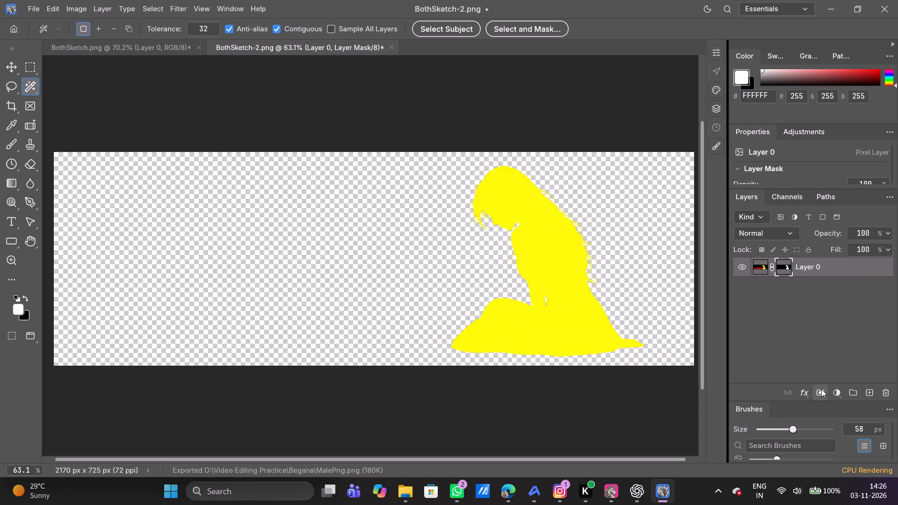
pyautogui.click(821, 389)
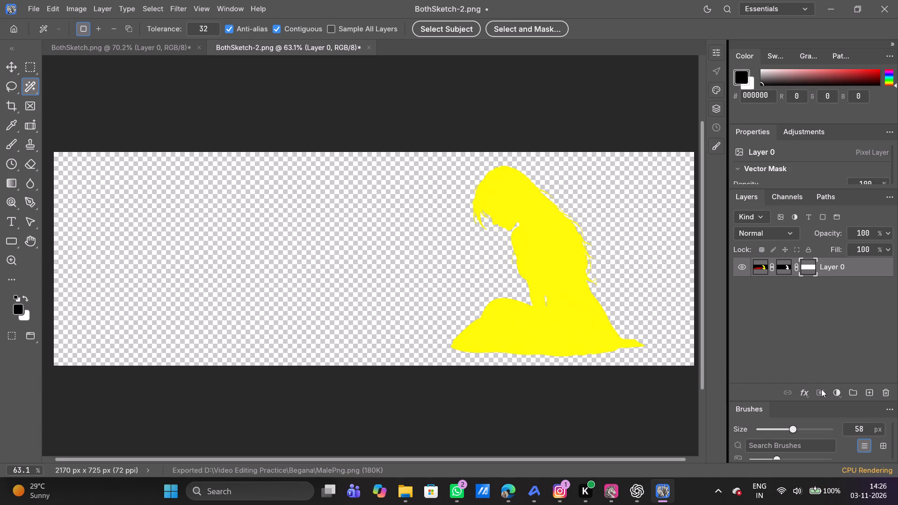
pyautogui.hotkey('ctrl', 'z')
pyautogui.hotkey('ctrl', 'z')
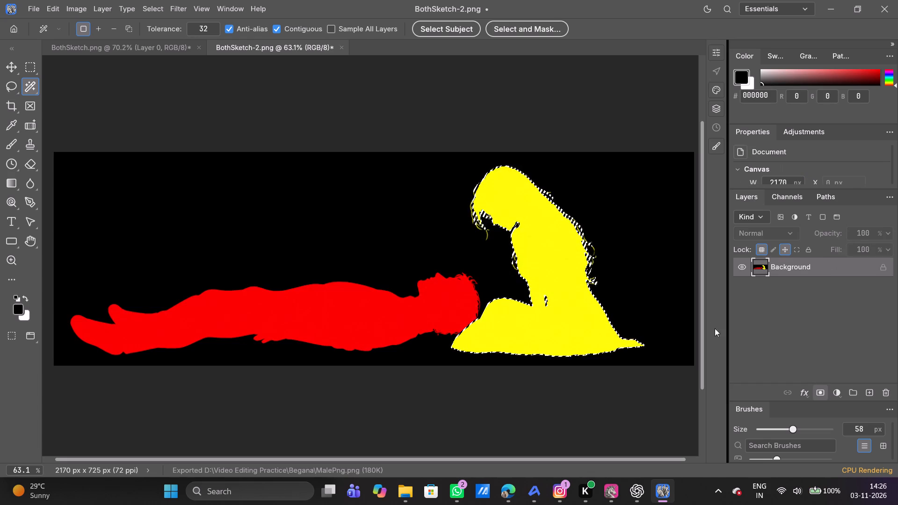
# Open the yellow figure's selection in Select and Mask to refine its hair edges.
pyautogui.keyDown('alt'); pyautogui.scroll(6, 644, 270); pyautogui.keyUp('alt')
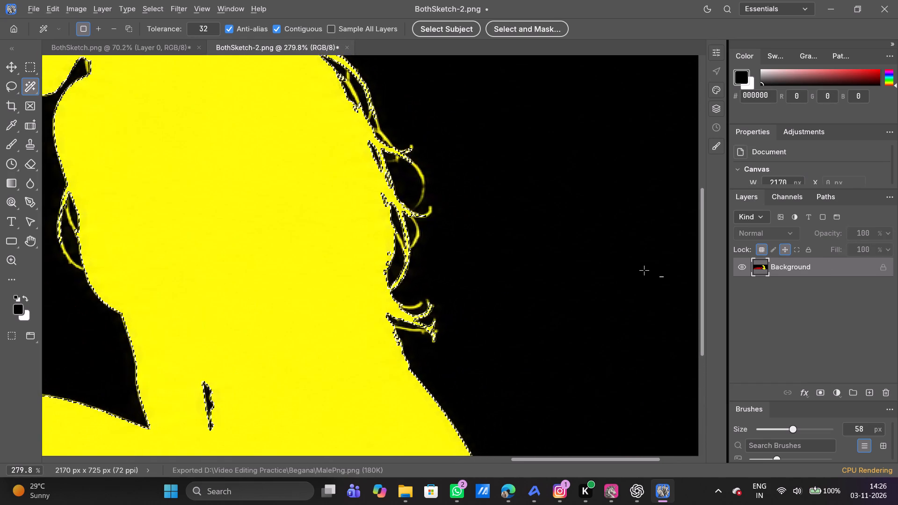
pyautogui.rightClick(312, 167)
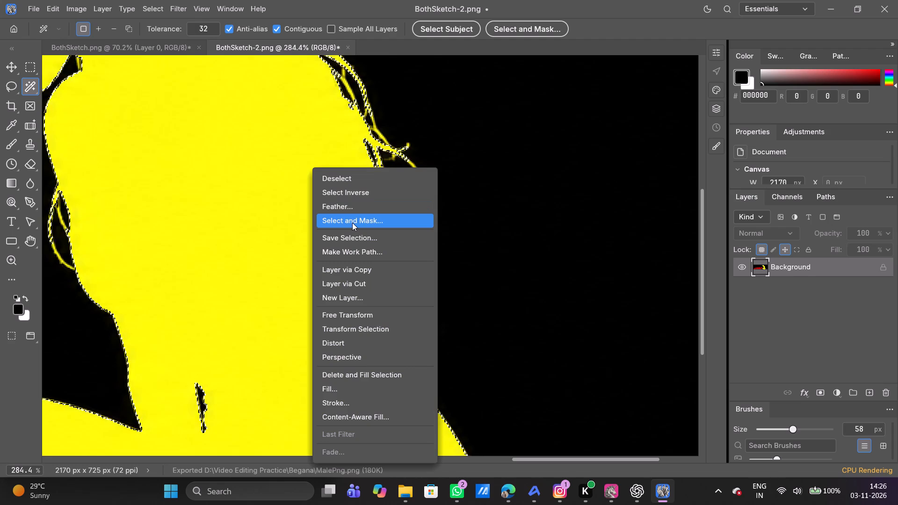
pyautogui.click(352, 223)
# Set the Select and Mask preview transparency to 71.5% and the refine brush size to 1 px.
pyautogui.keyDown('alt'); pyautogui.scroll(2, 601, 244); pyautogui.keyUp('alt')
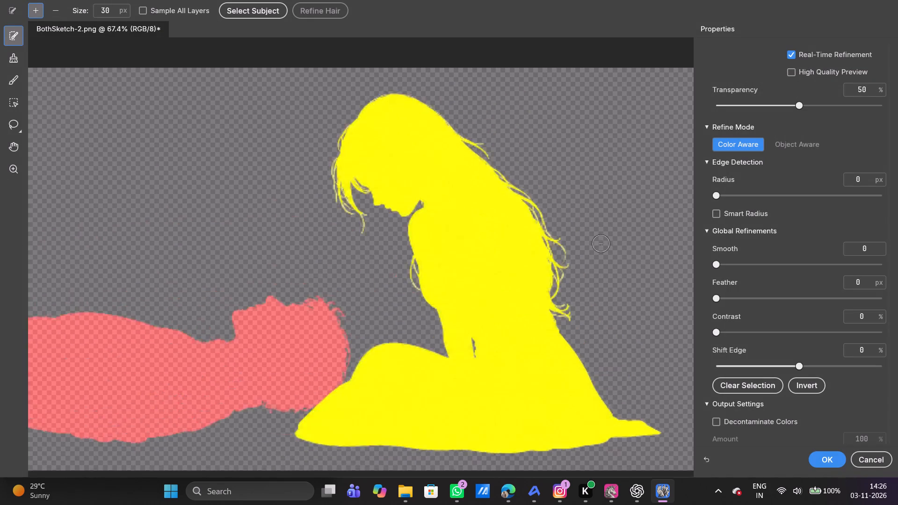
pyautogui.keyDown('alt'); pyautogui.scroll(1, 601, 244); pyautogui.keyUp('alt')
pyautogui.keyDown('alt'); pyautogui.scroll(-2, 601, 244); pyautogui.keyUp('alt')
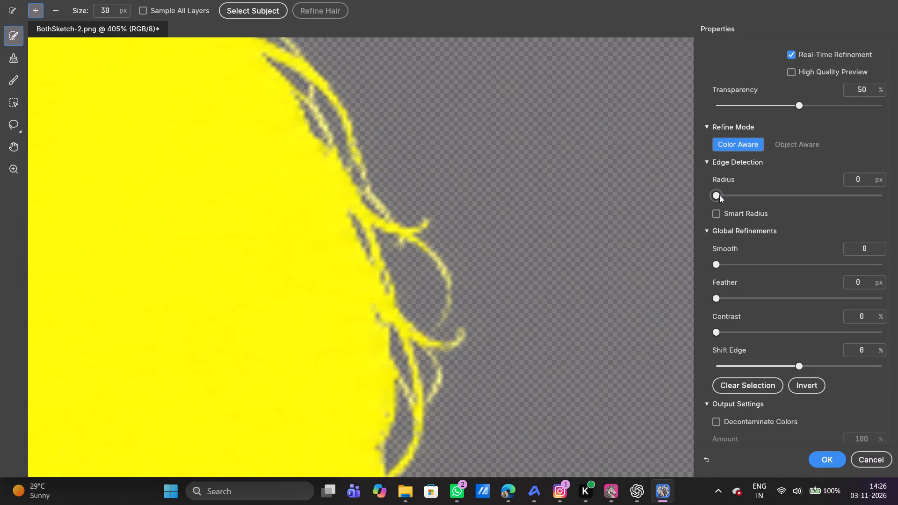
pyautogui.moveTo(720, 194); pyautogui.dragTo(705, 196)
pyautogui.moveTo(796, 106); pyautogui.dragTo(717, 107)
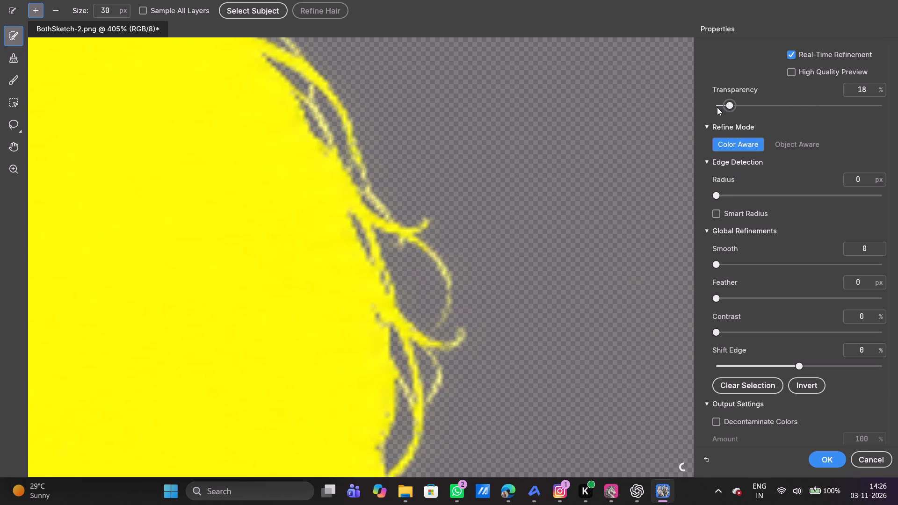
pyautogui.moveTo(717, 107); pyautogui.dragTo(850, 98)
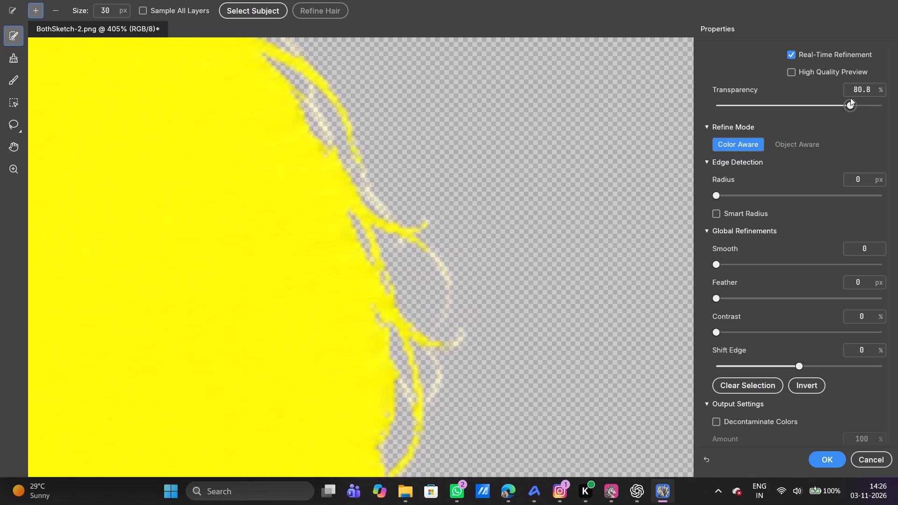
pyautogui.moveTo(850, 98); pyautogui.dragTo(835, 99)
pyautogui.moveTo(109, 12); pyautogui.dragTo(89, 13)
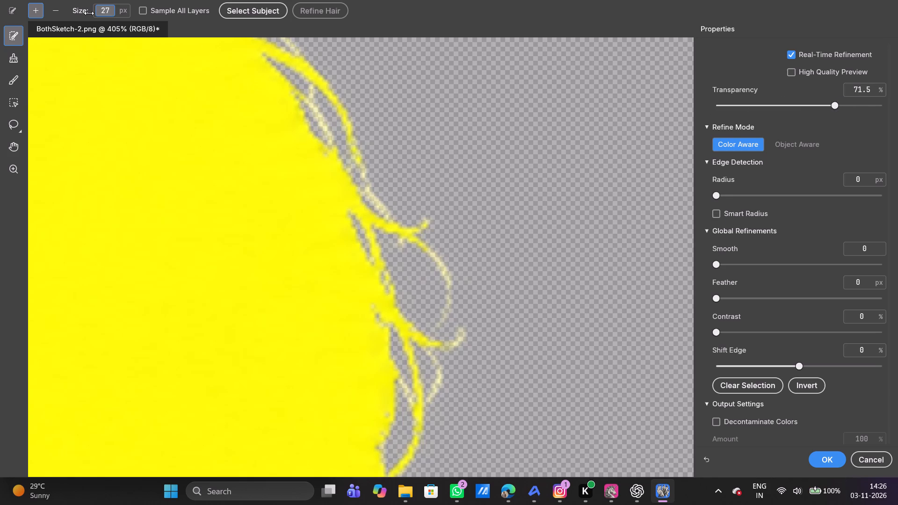
pyautogui.moveTo(89, 13); pyautogui.dragTo(74, 15)
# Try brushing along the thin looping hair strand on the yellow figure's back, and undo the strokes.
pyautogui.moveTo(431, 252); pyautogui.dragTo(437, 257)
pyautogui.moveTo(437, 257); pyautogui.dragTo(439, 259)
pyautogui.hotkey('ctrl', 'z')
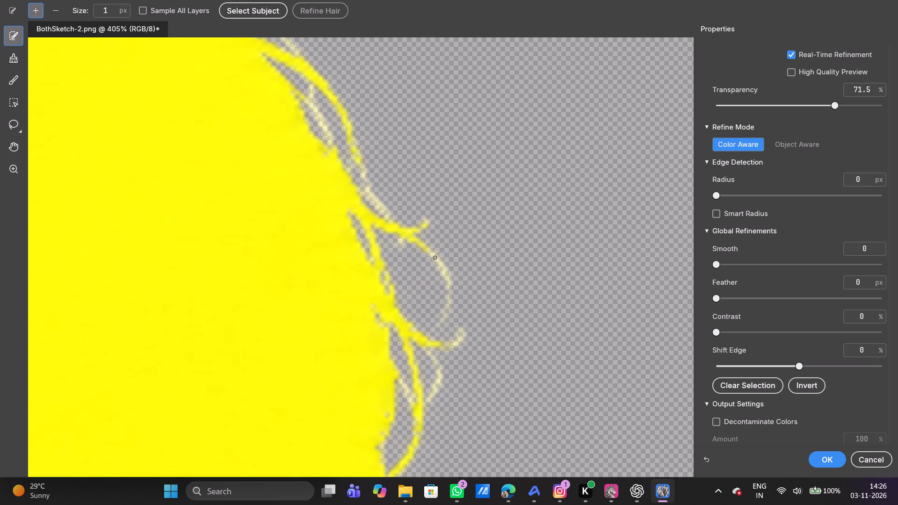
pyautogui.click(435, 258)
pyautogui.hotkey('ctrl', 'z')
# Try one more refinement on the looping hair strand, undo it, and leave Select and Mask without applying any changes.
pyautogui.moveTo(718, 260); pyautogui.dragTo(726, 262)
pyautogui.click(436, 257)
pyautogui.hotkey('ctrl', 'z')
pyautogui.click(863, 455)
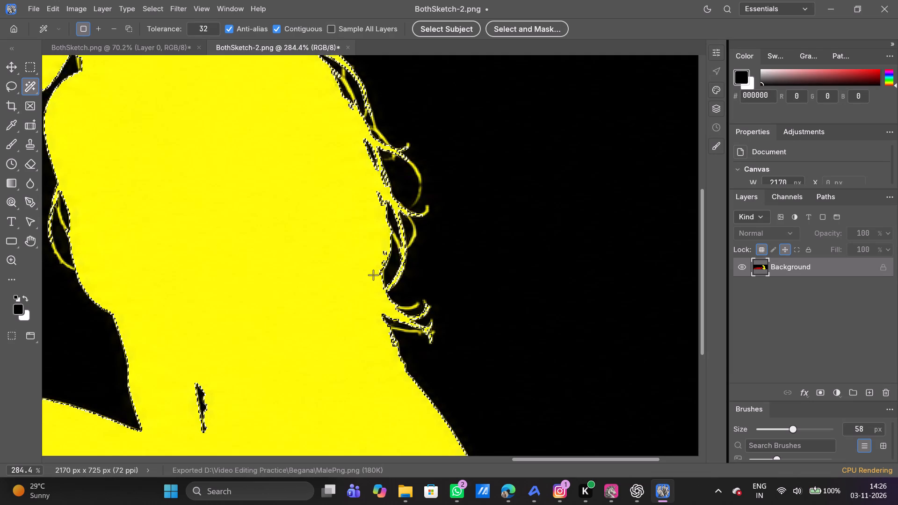
# Examine the selection boundary at pixel level around the curled hair strands on the yellow figure's edge.
pyautogui.keyDown('alt'); pyautogui.scroll(2, 458, 215); pyautogui.keyUp('alt')
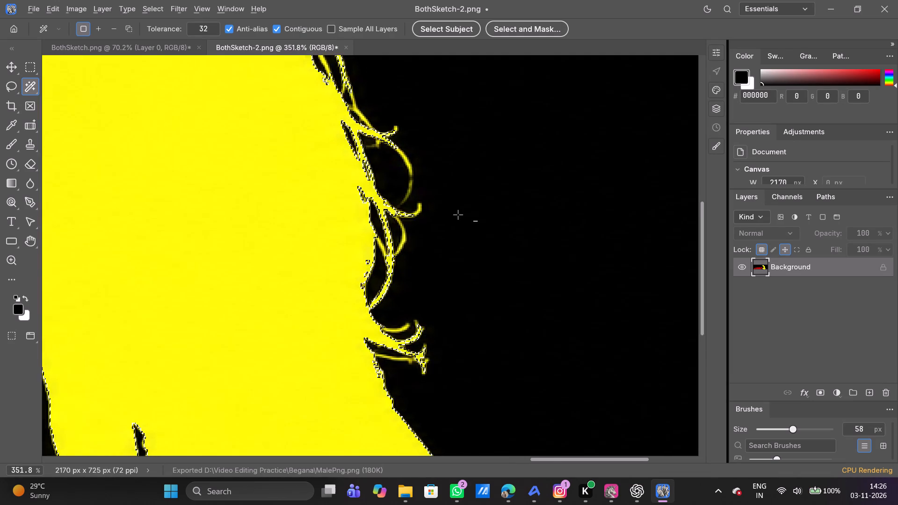
pyautogui.keyDown('alt'); pyautogui.scroll(5, 458, 215); pyautogui.keyUp('alt')
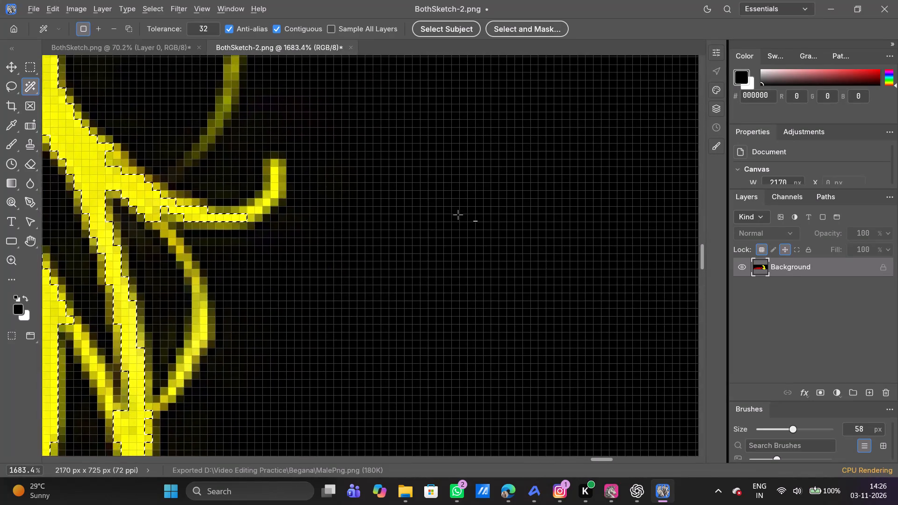
pyautogui.keyDown('alt'); pyautogui.scroll(1, 458, 215); pyautogui.keyUp('alt')
pyautogui.hscroll(2, 310, 203)
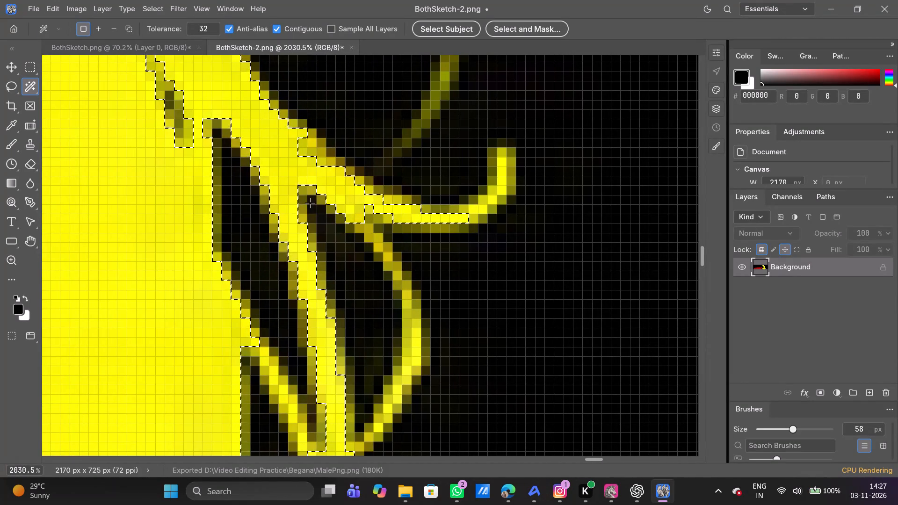